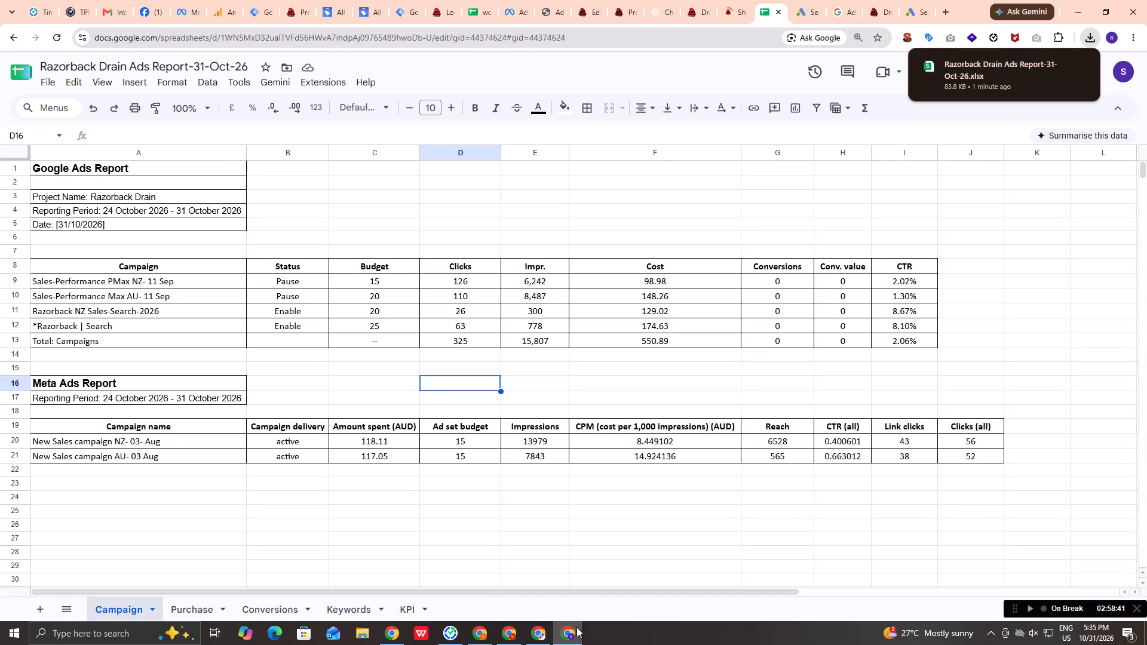
# Bring up the Razorback Drain Pros page in Meta Business Suite and resume the work timer from its break.
pyautogui.click(195, 9)
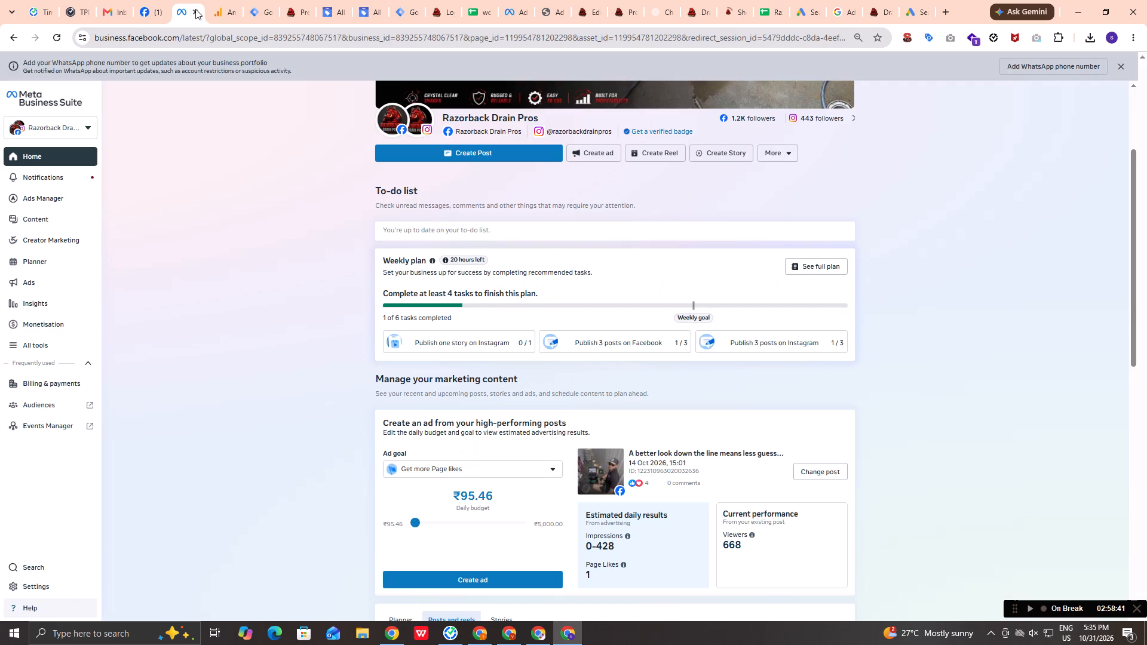
pyautogui.click(1029, 610)
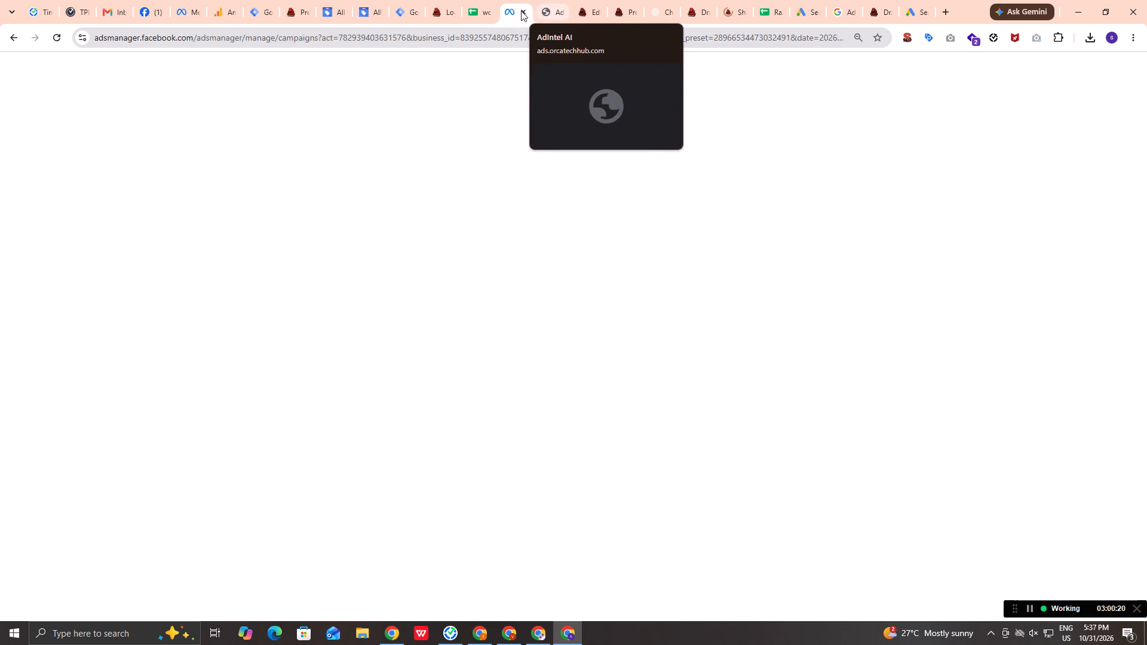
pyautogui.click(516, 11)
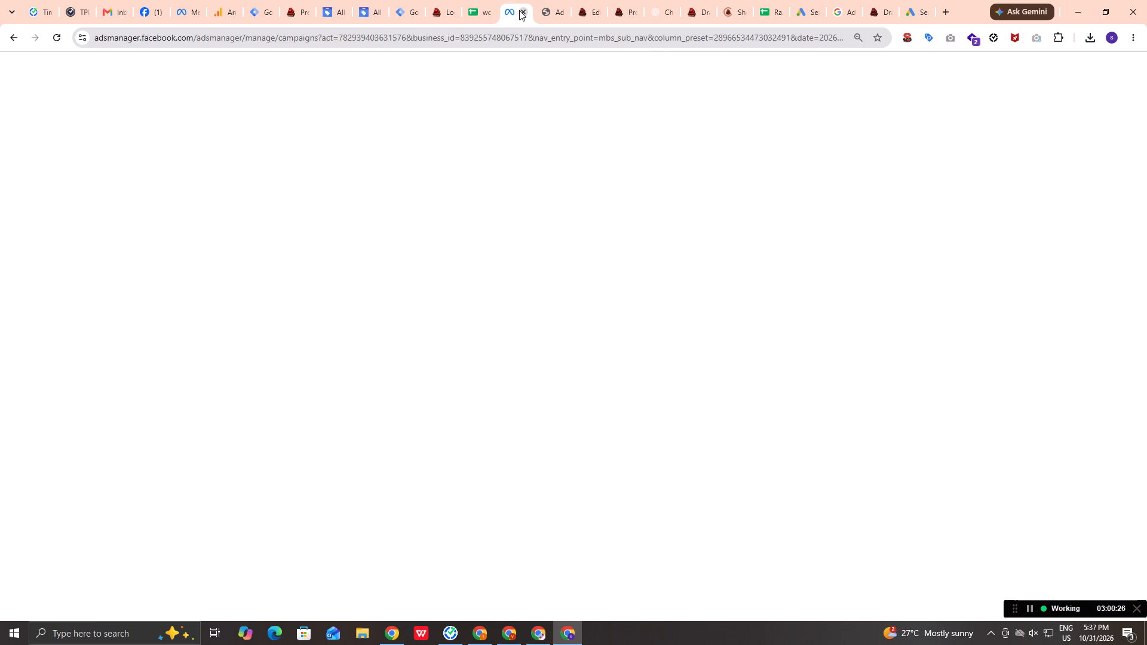
# Open Ads Manager for Razorback Drain Pros from its Meta Business Suite home page.
pyautogui.click(187, 5)
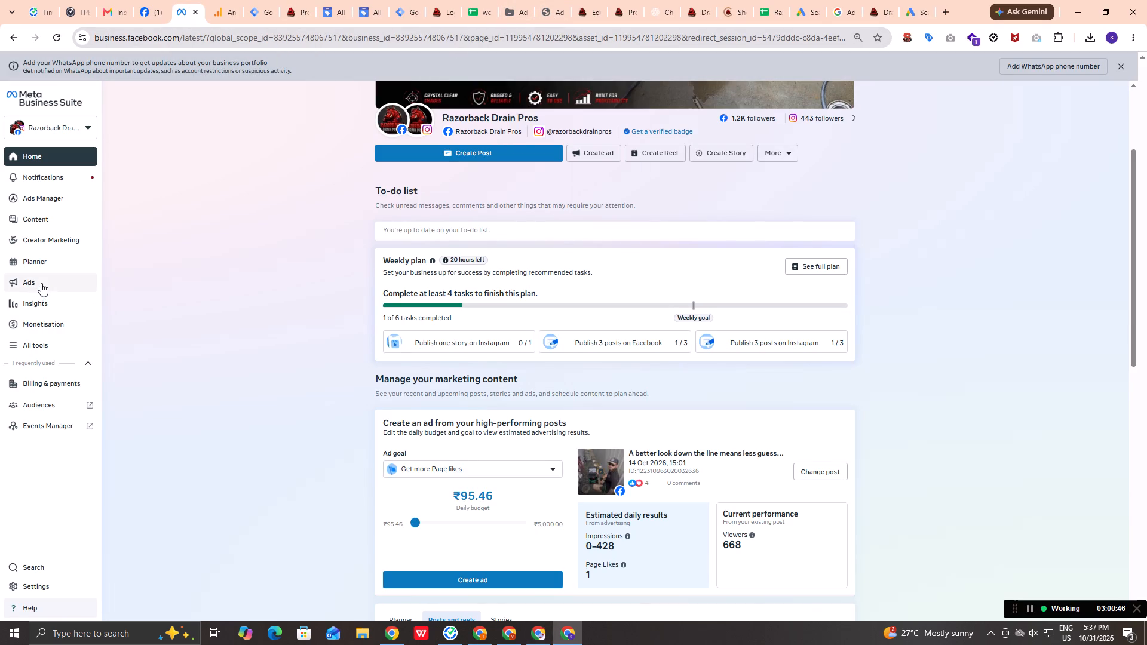
pyautogui.click(50, 195)
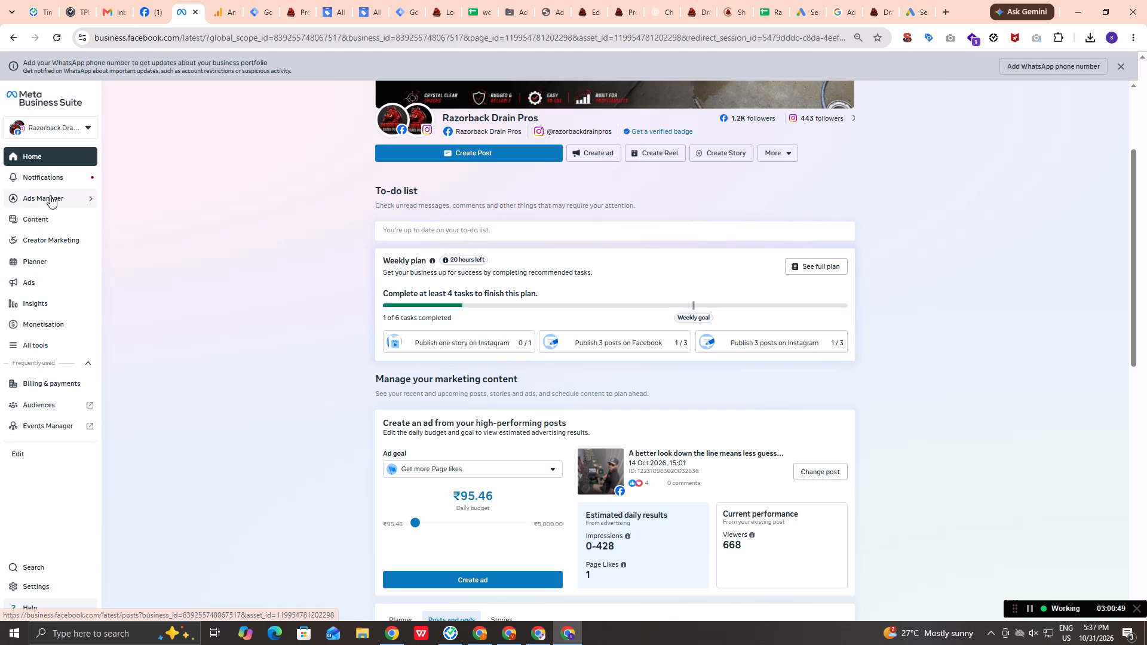
# Open the Ads Manager campaigns page for Razorback Drain Pros from Meta Business Suite.
pyautogui.click(118, 214)
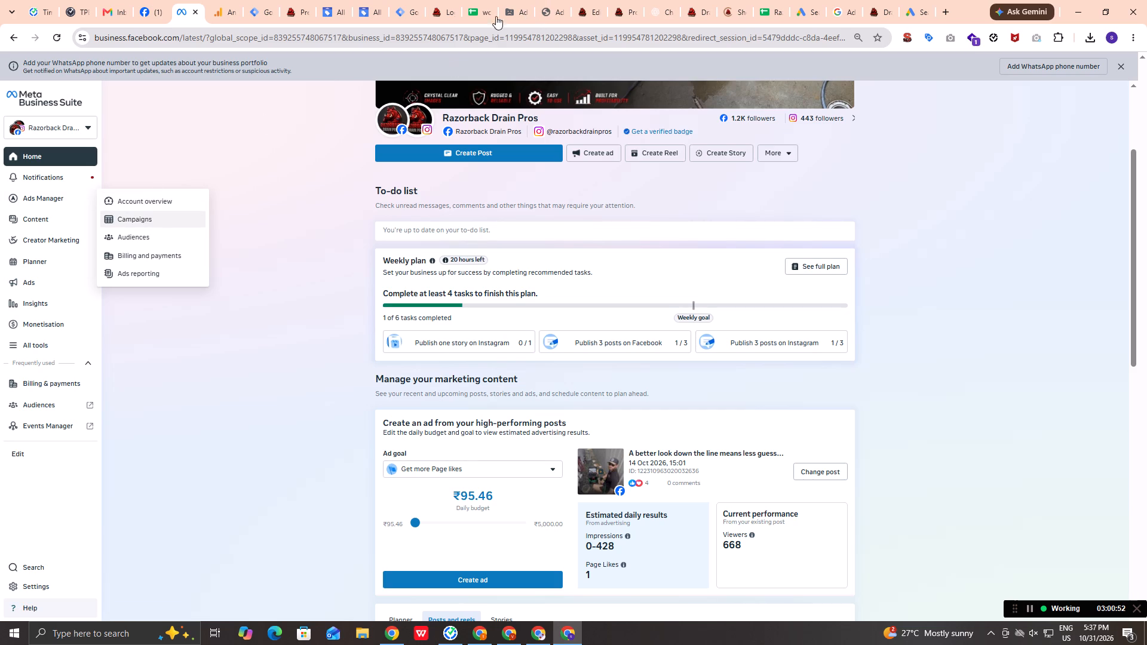
# Close the old crashed Ads Manager campaigns page and bring up the newly opened campaigns page.
pyautogui.click(517, 13)
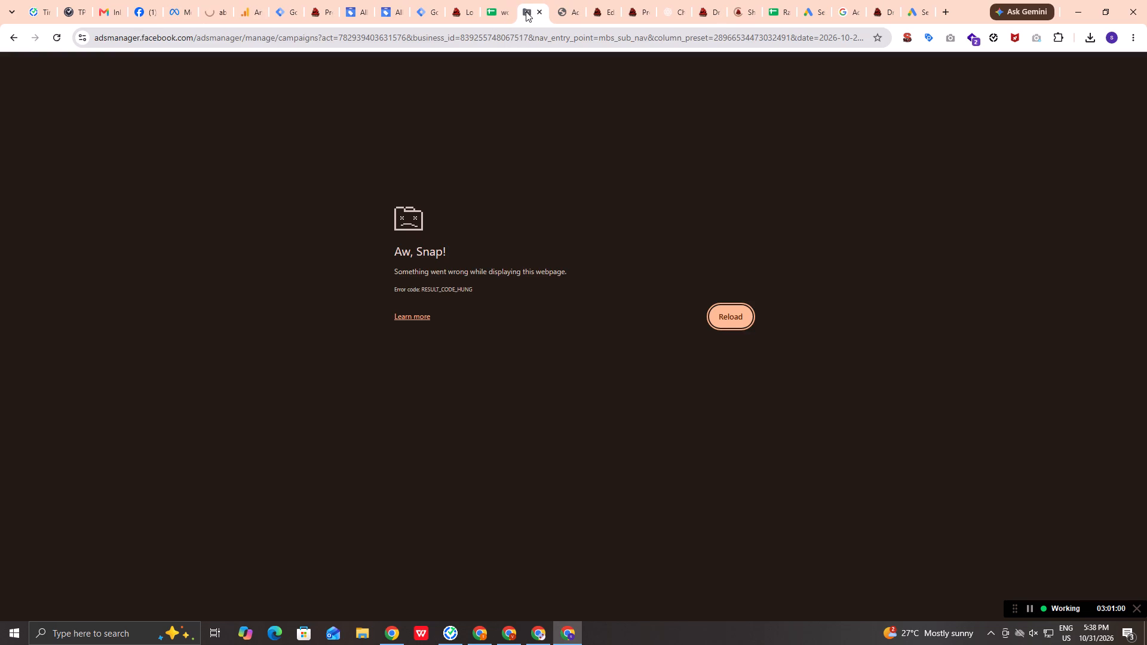
pyautogui.click(537, 9)
pyautogui.click(212, 10)
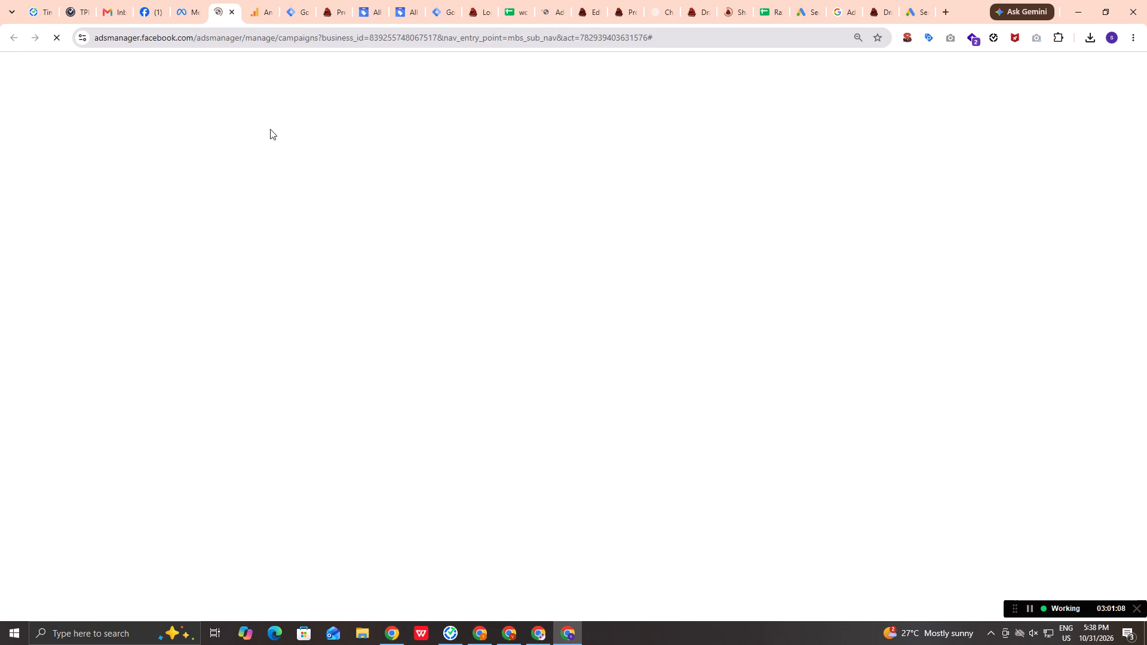
# Close the open razorbackdrains.nz page beside the Google Merchant Center pages.
pyautogui.click(339, 10)
pyautogui.click(342, 10)
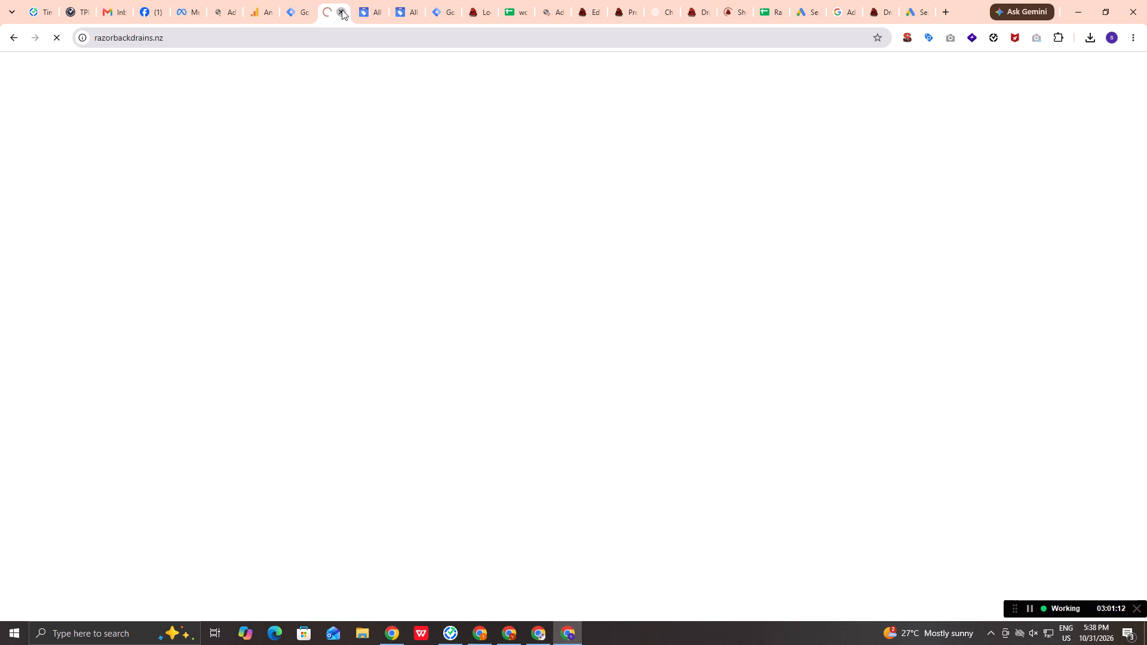
pyautogui.click(342, 10)
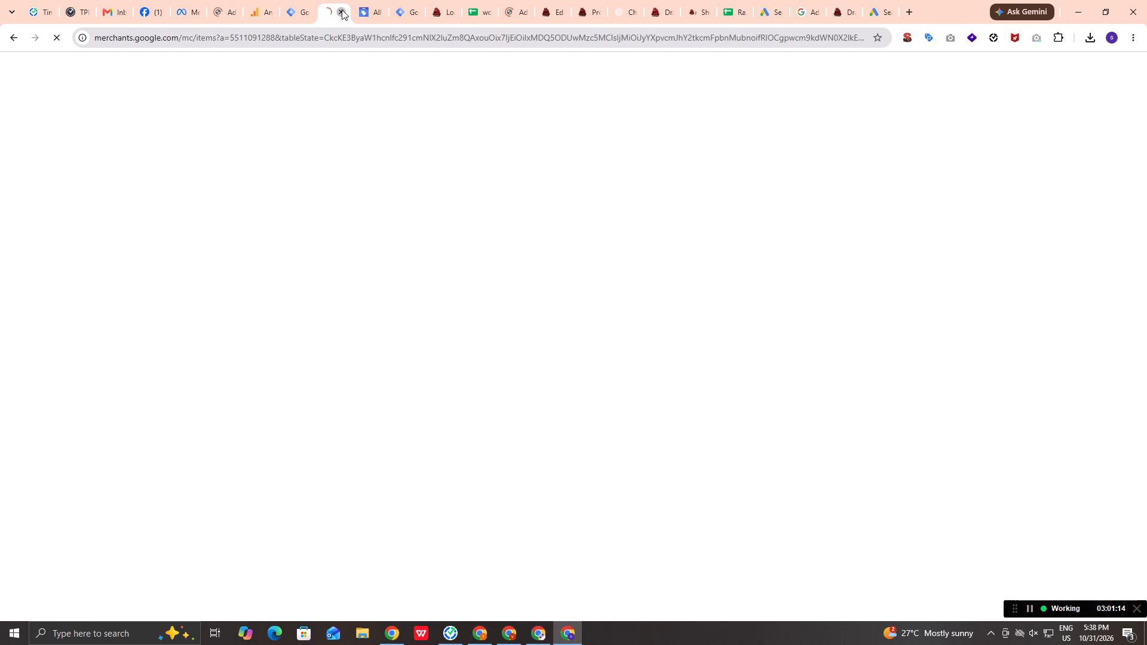
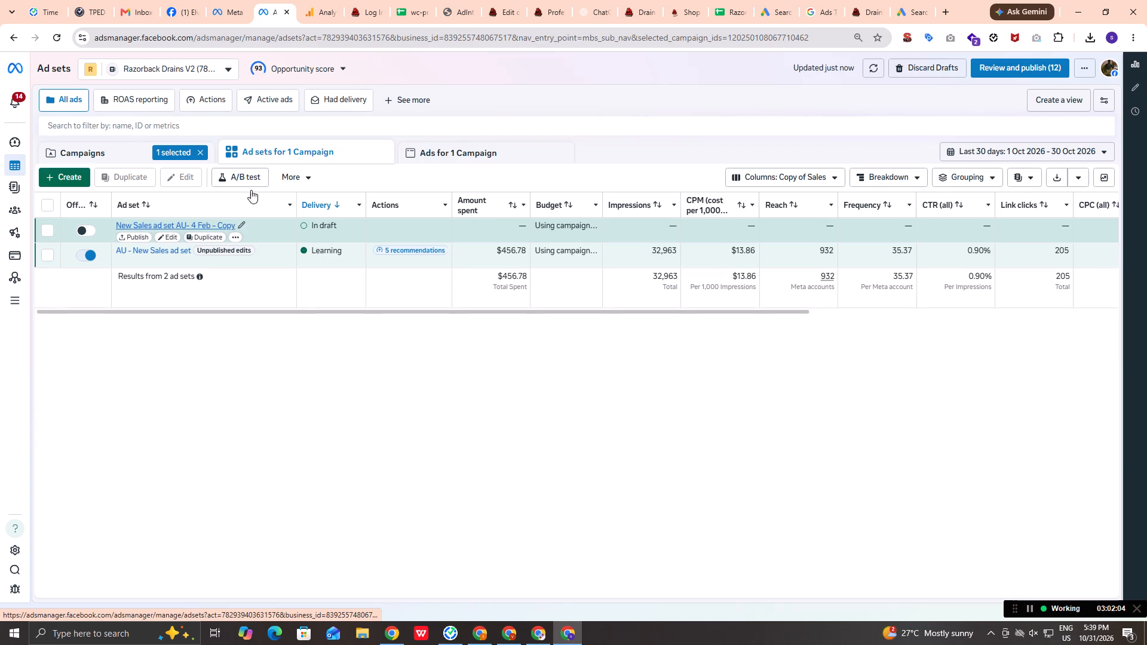
# Copy the "AU - New Sales ad set" in the Razorback Drains V2 account to the clipboard for duplication.
pyautogui.click(147, 249)
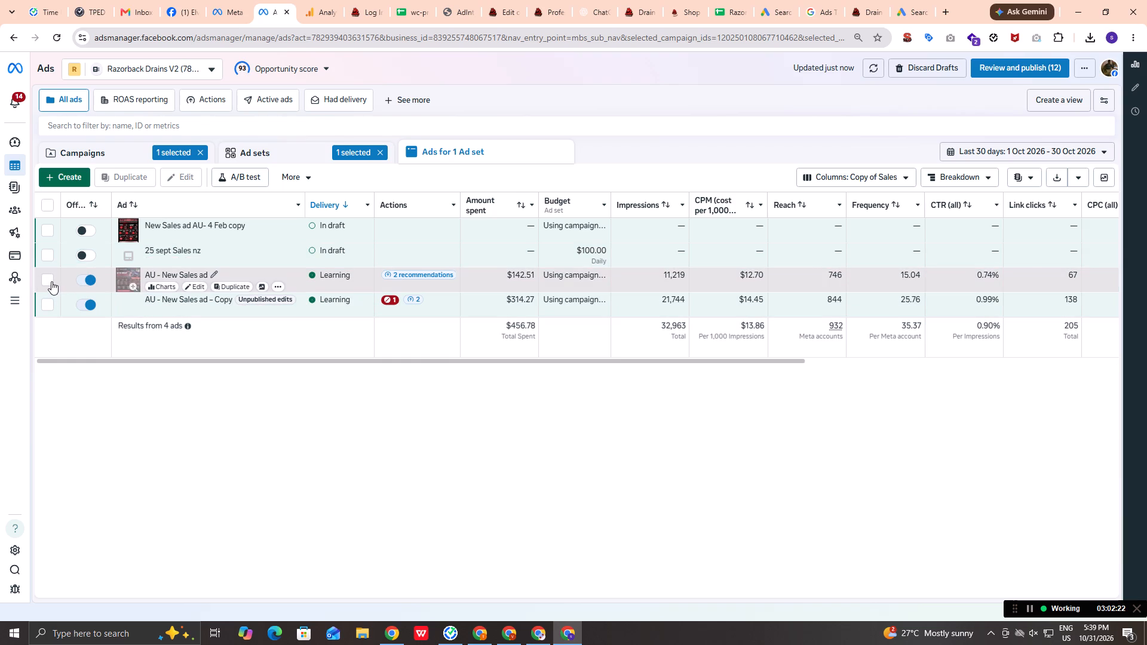
pyautogui.click(267, 151)
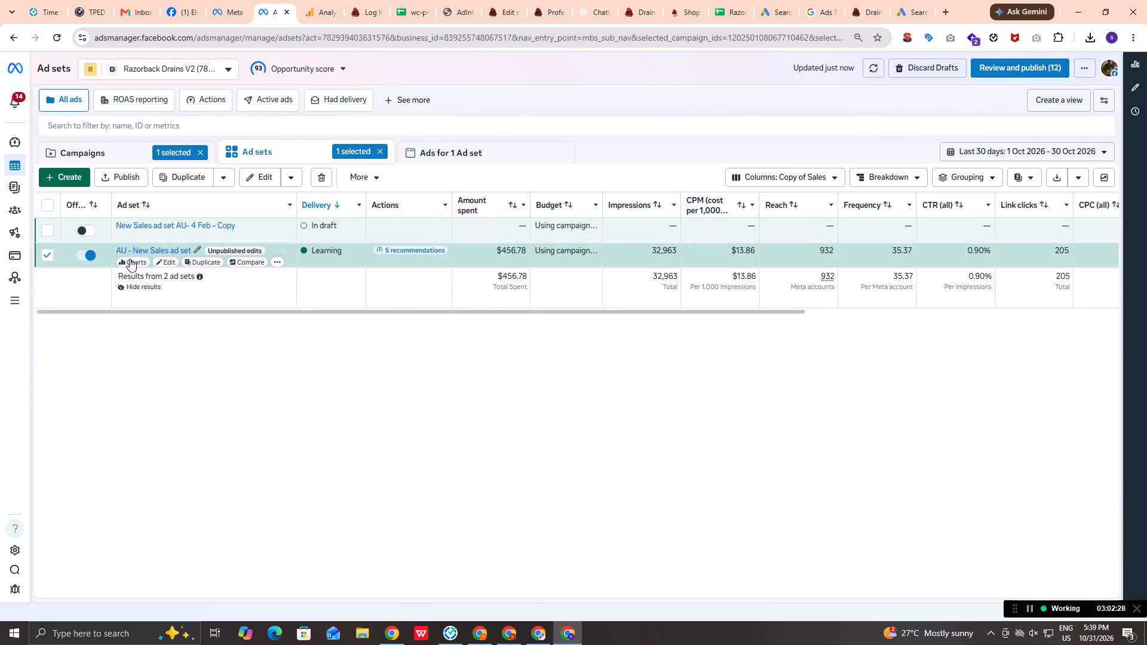
pyautogui.click(278, 263)
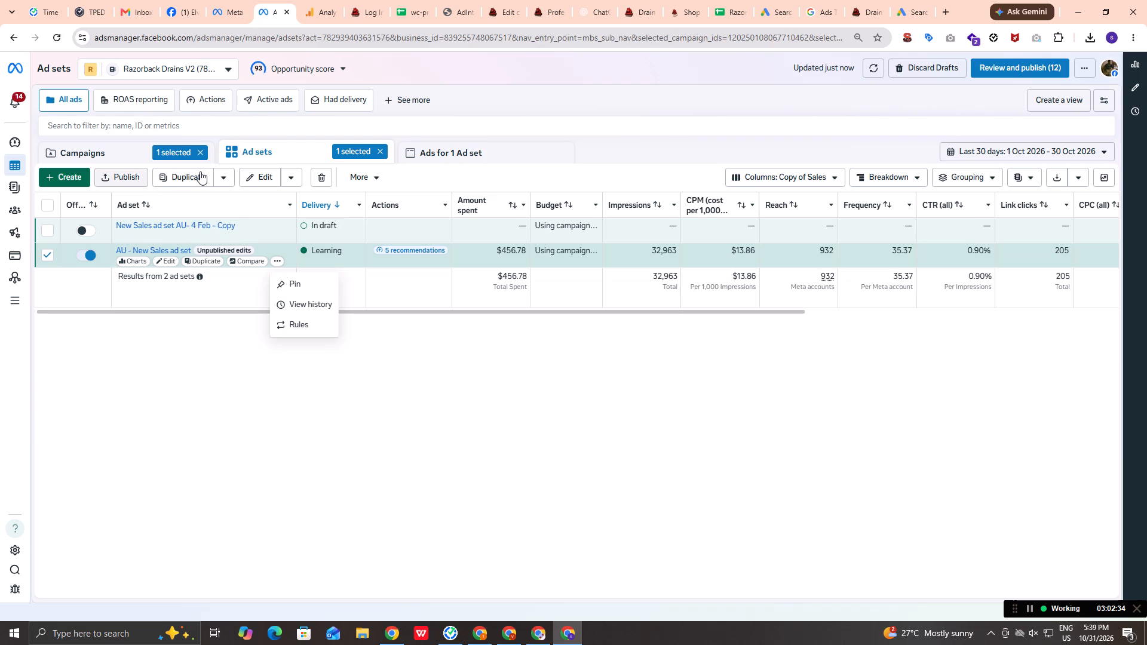
pyautogui.click(223, 177)
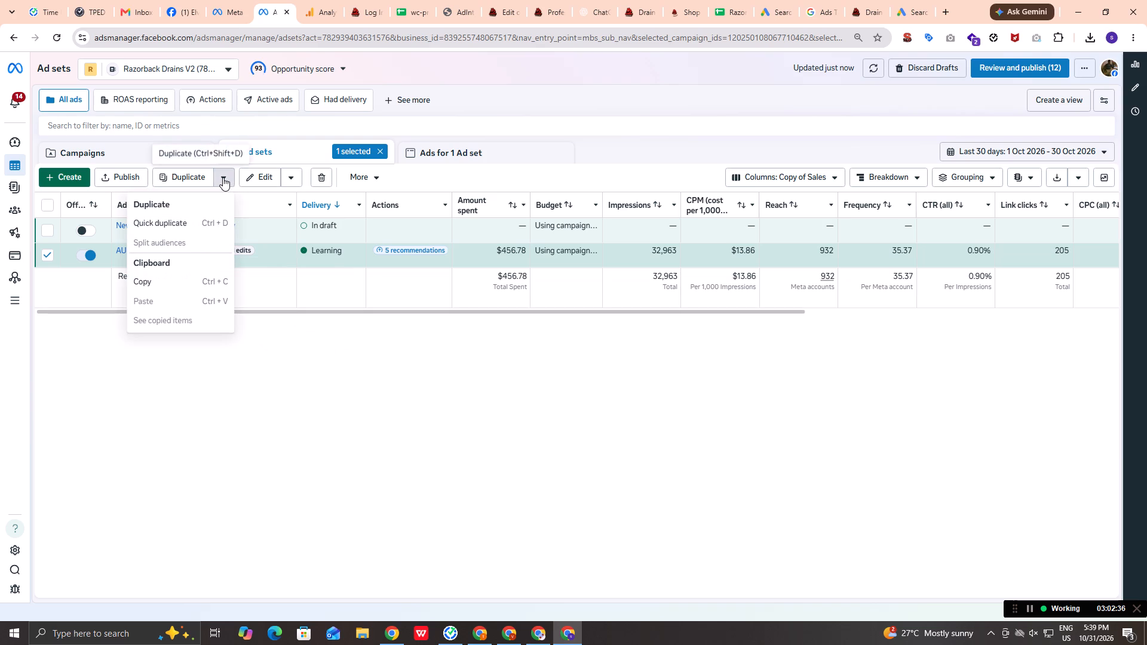
pyautogui.click(159, 281)
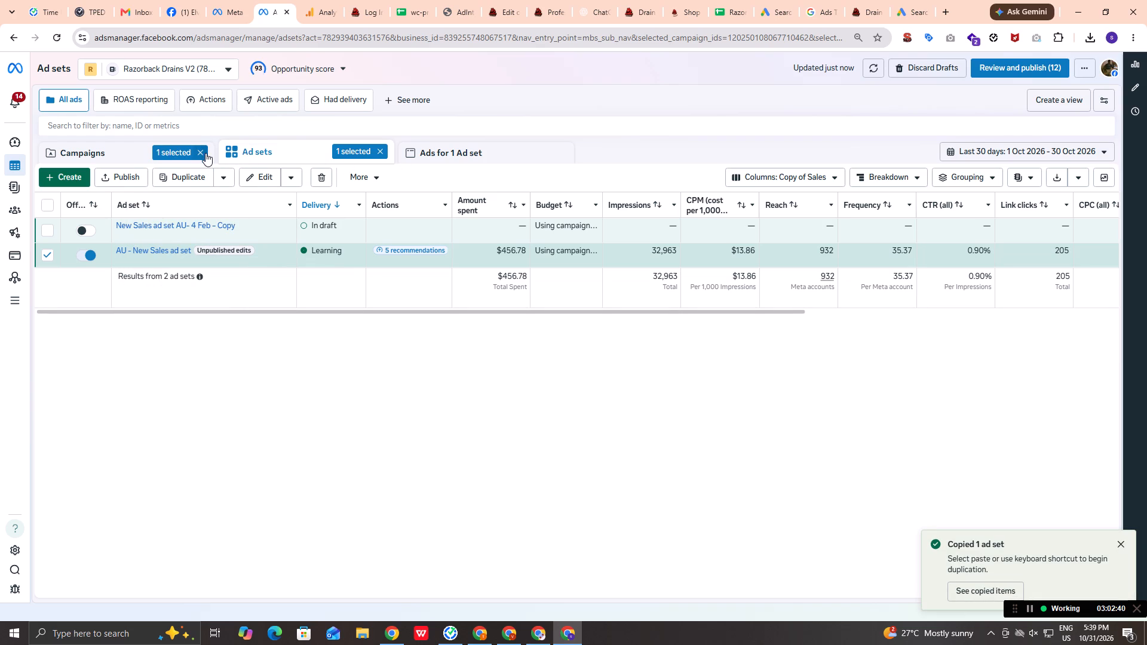
# Clear the ad set selection and go back to the account's campaigns list.
pyautogui.click(381, 152)
pyautogui.click(152, 152)
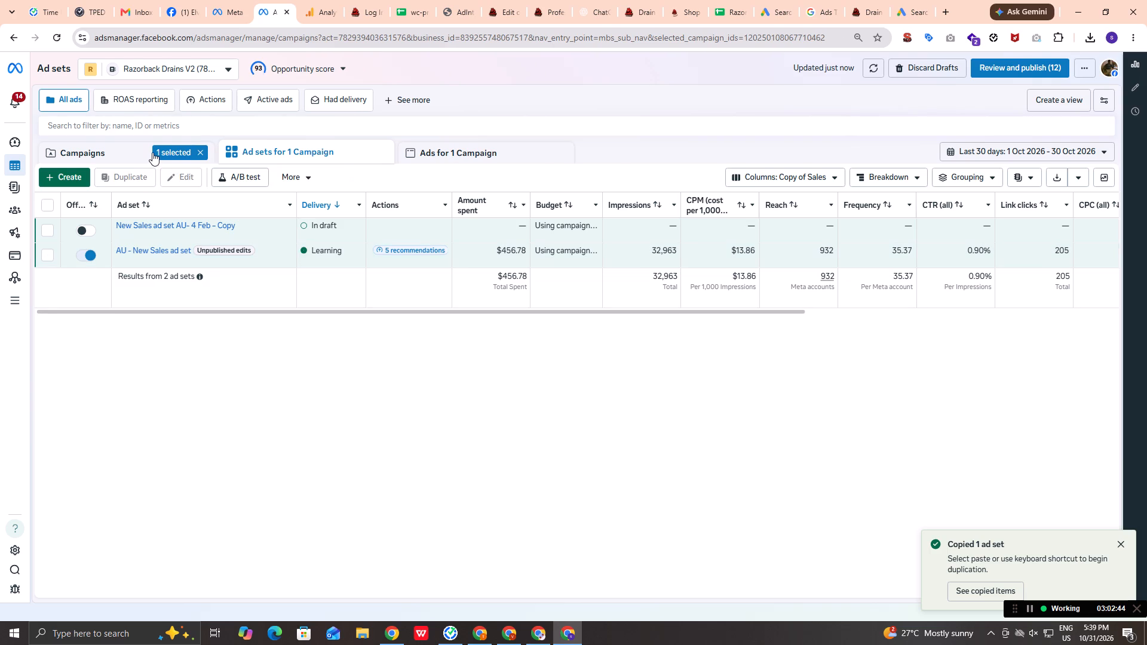
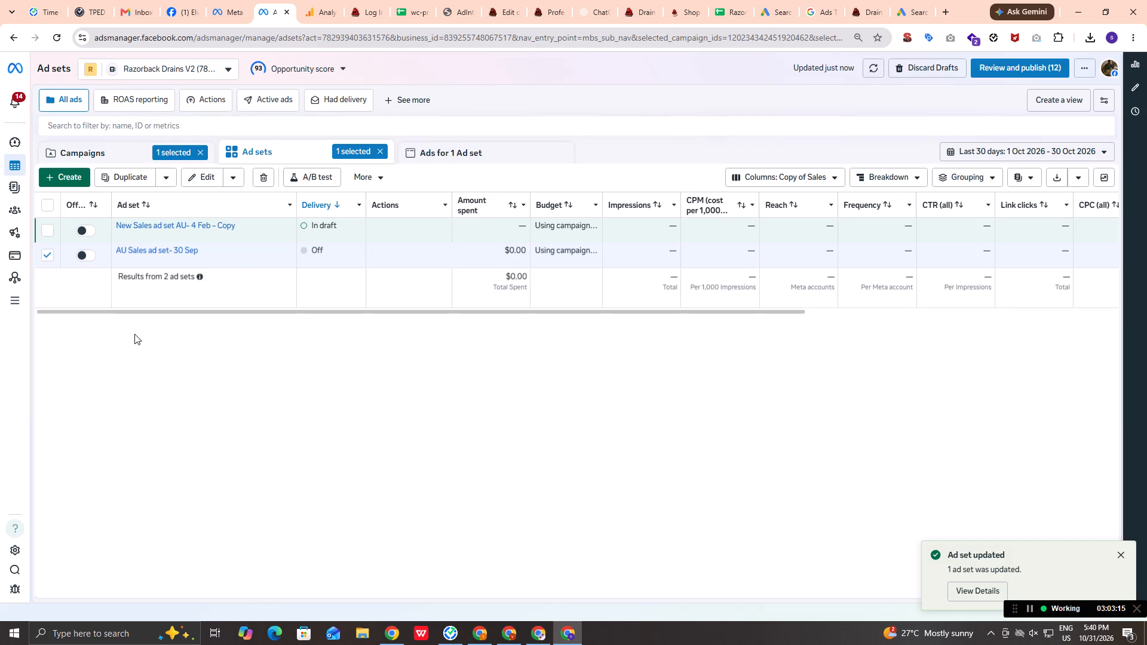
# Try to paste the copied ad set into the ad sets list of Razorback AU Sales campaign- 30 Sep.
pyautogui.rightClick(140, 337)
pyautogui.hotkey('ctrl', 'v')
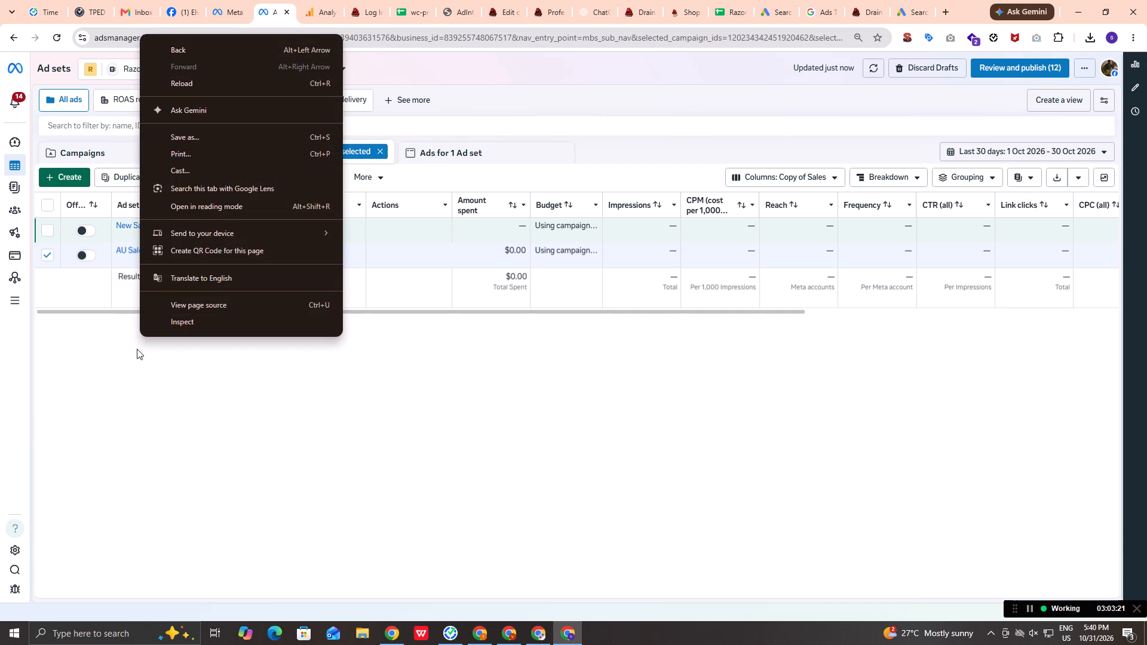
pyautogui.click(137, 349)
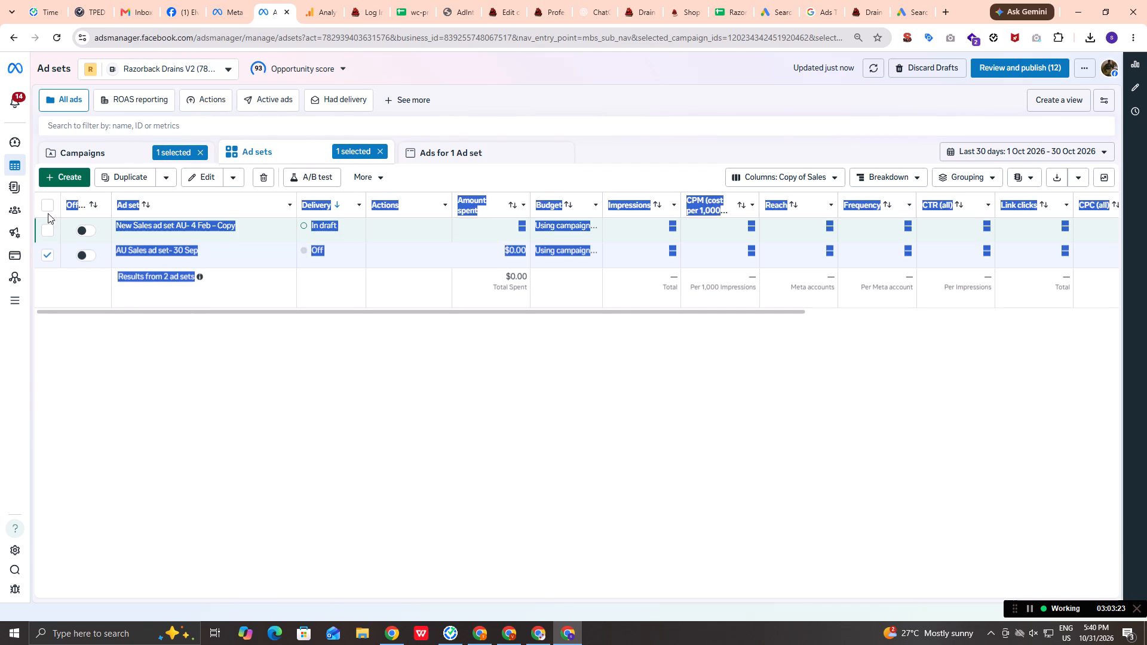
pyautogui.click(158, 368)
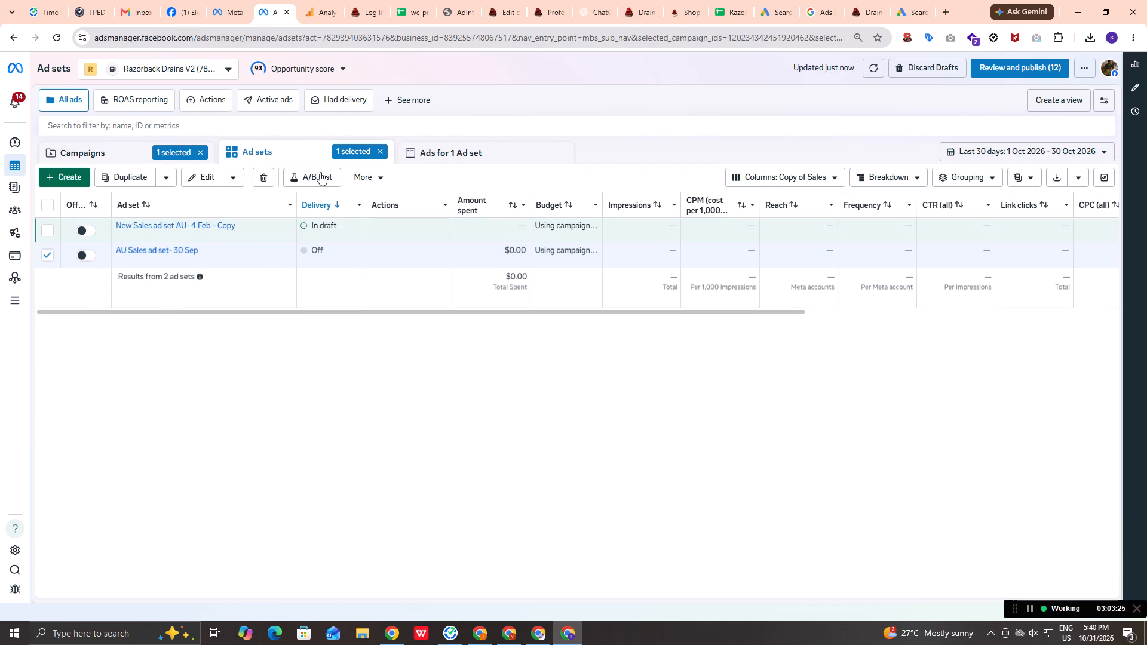
# Open AU Sales ad set- 30 Sep for editing and try to paste the copied ad set there.
pyautogui.click(169, 261)
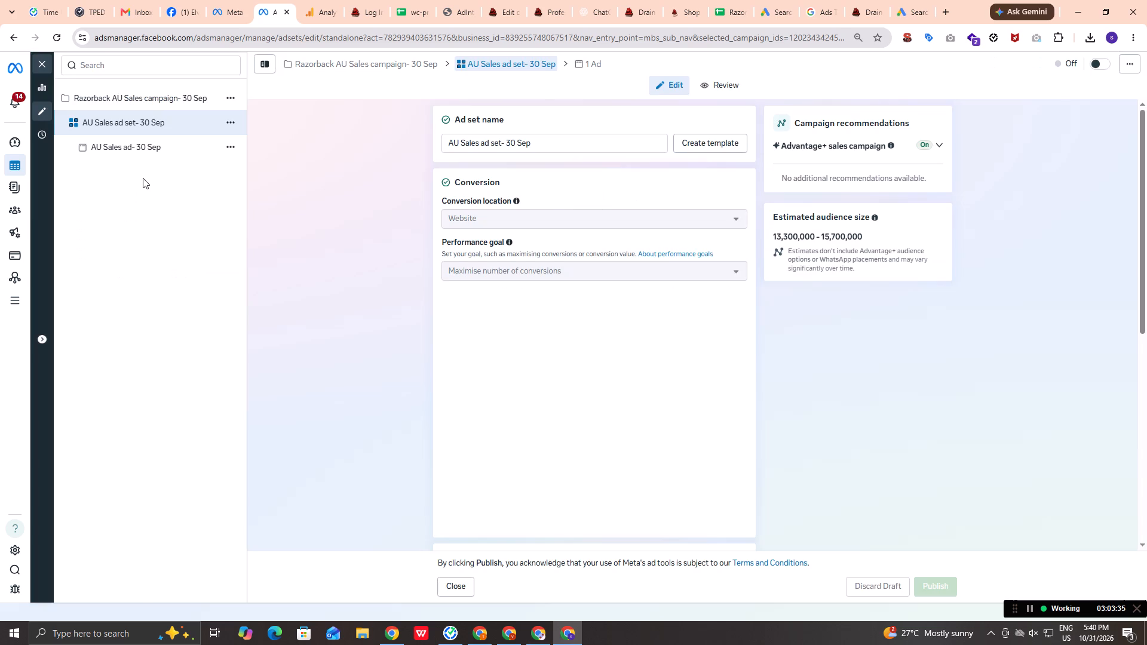
pyautogui.click(162, 197)
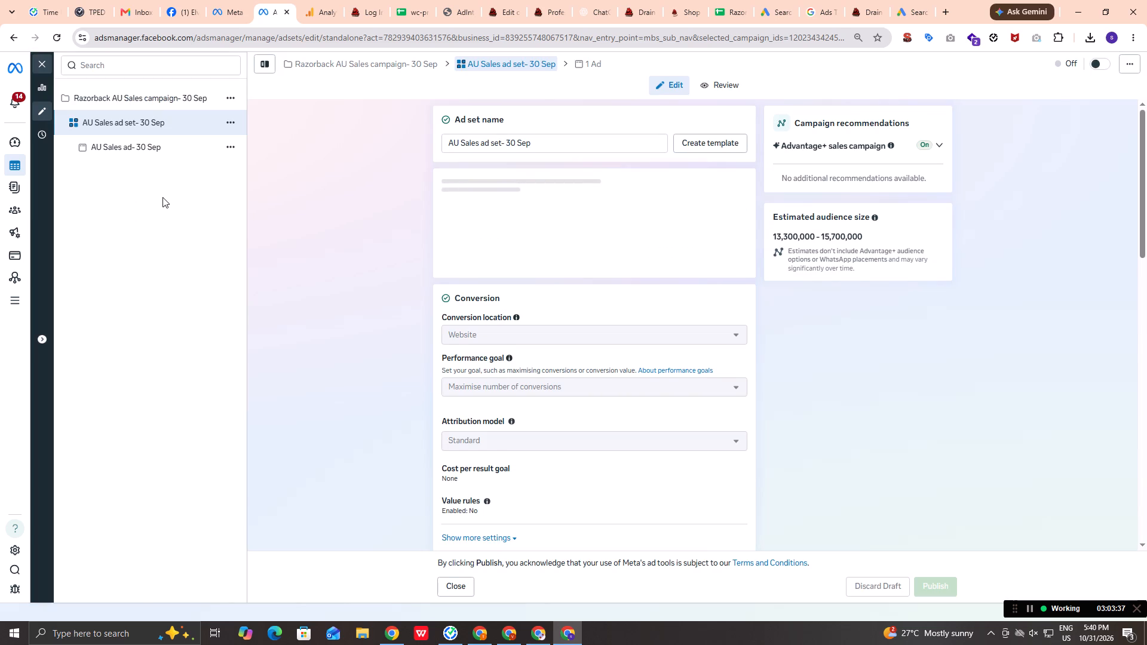
pyautogui.hotkey('ctrl', 'v')
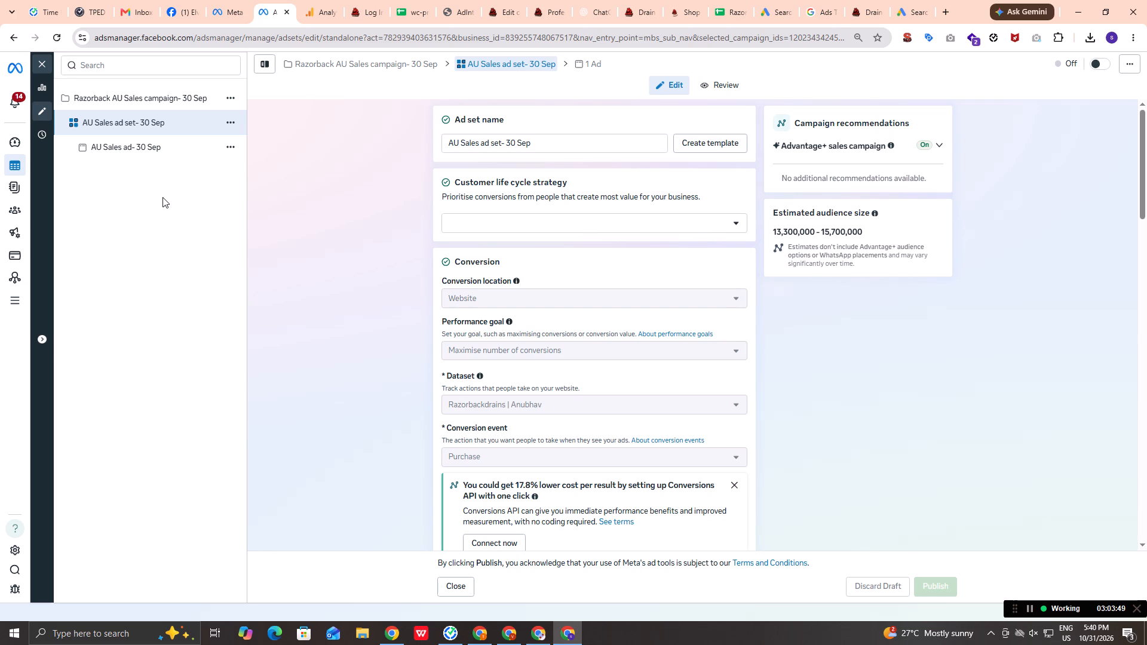
# Open Ads Manager separately from Meta Business Suite and go into New Sales campaign AU- 03 Aug.
pyautogui.click(234, 3)
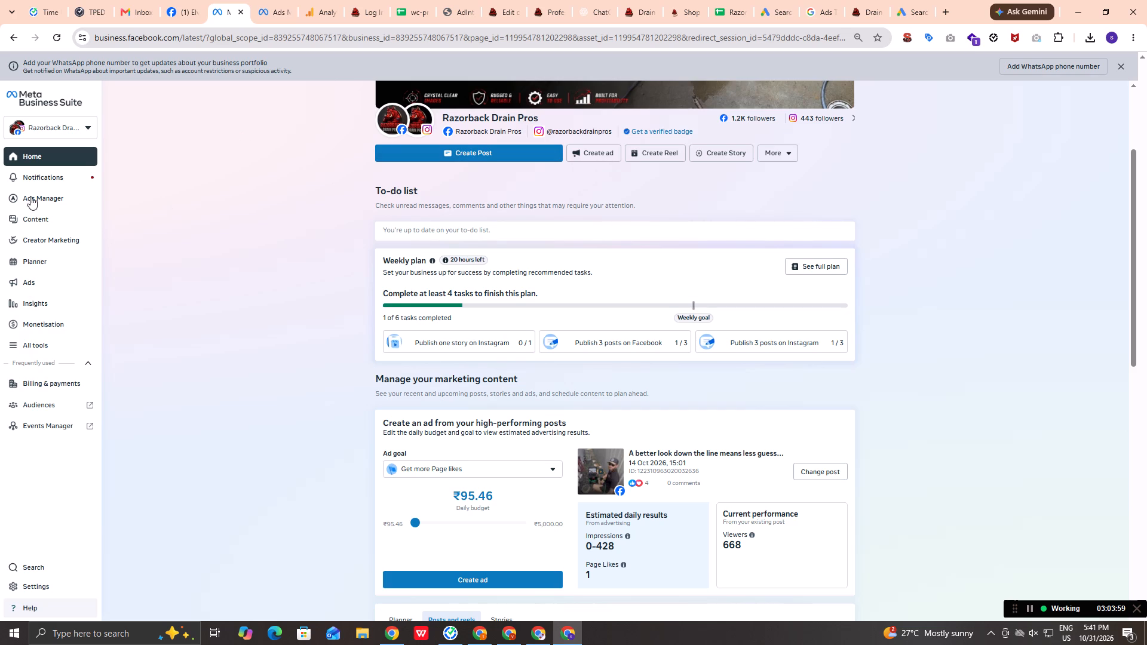
pyautogui.click(62, 197)
pyautogui.click(131, 220)
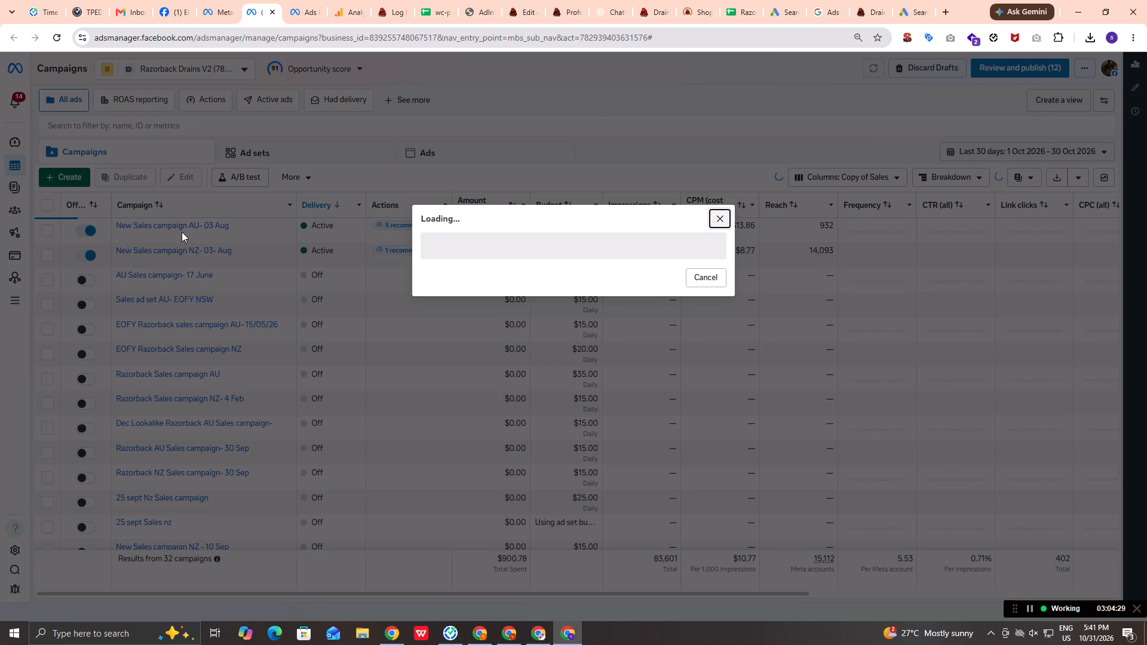
pyautogui.click(715, 221)
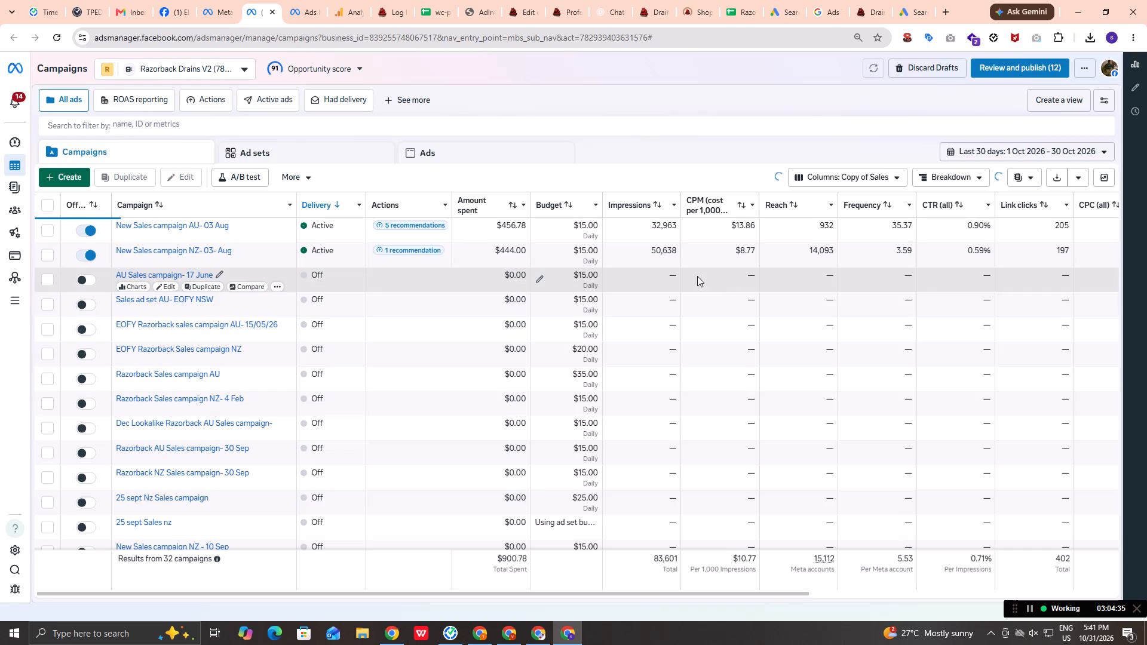
pyautogui.click(155, 227)
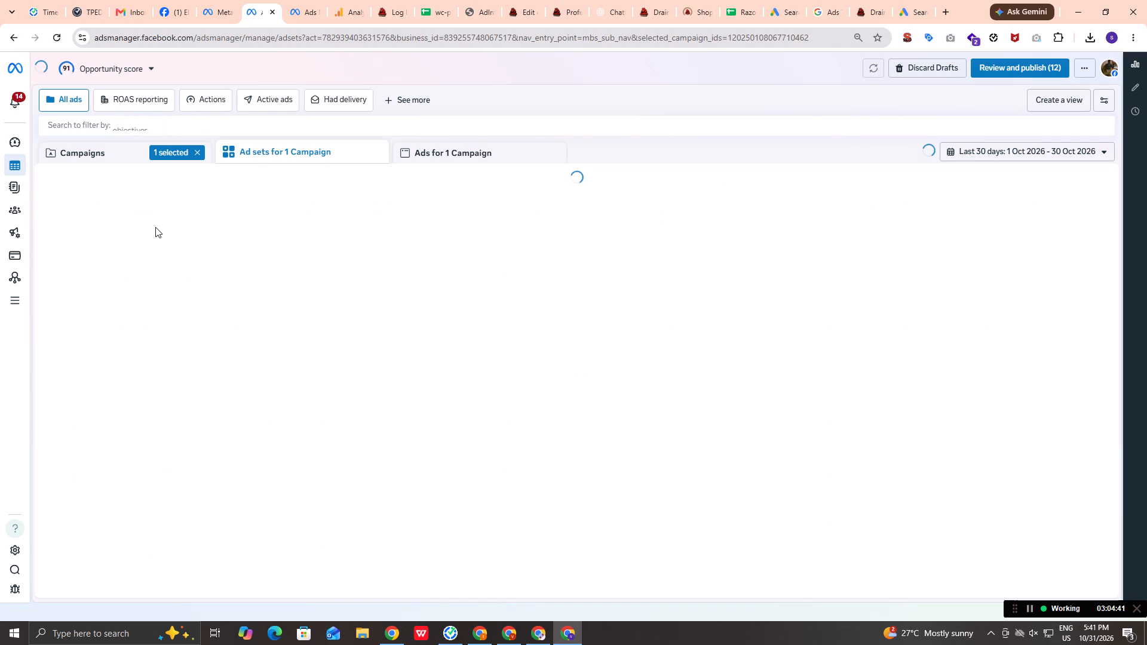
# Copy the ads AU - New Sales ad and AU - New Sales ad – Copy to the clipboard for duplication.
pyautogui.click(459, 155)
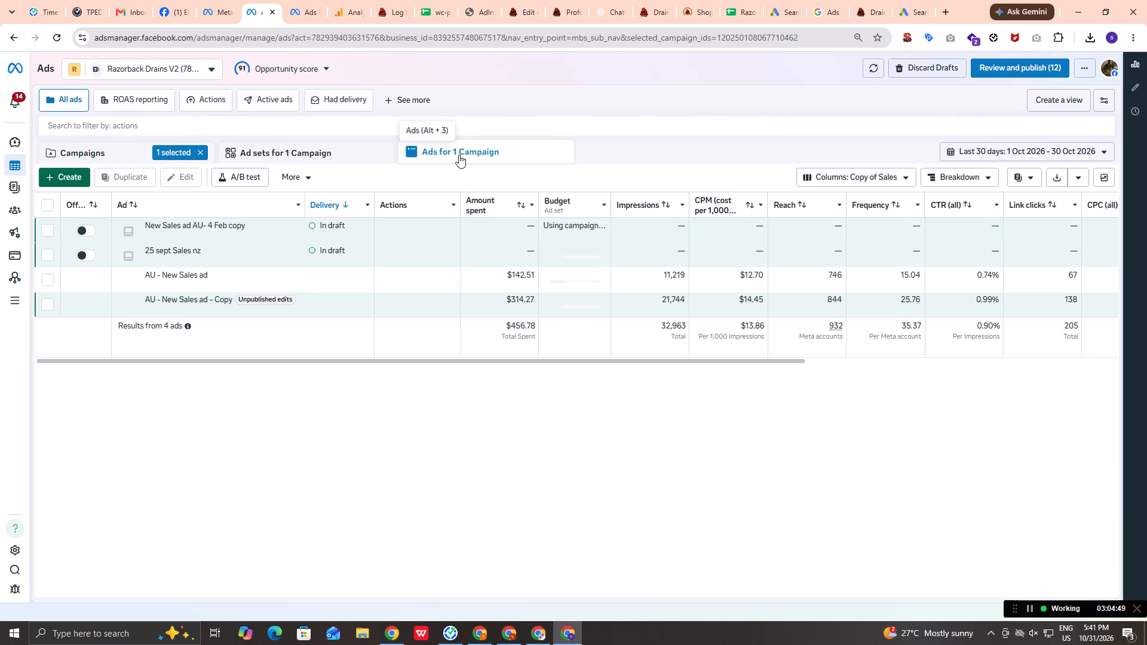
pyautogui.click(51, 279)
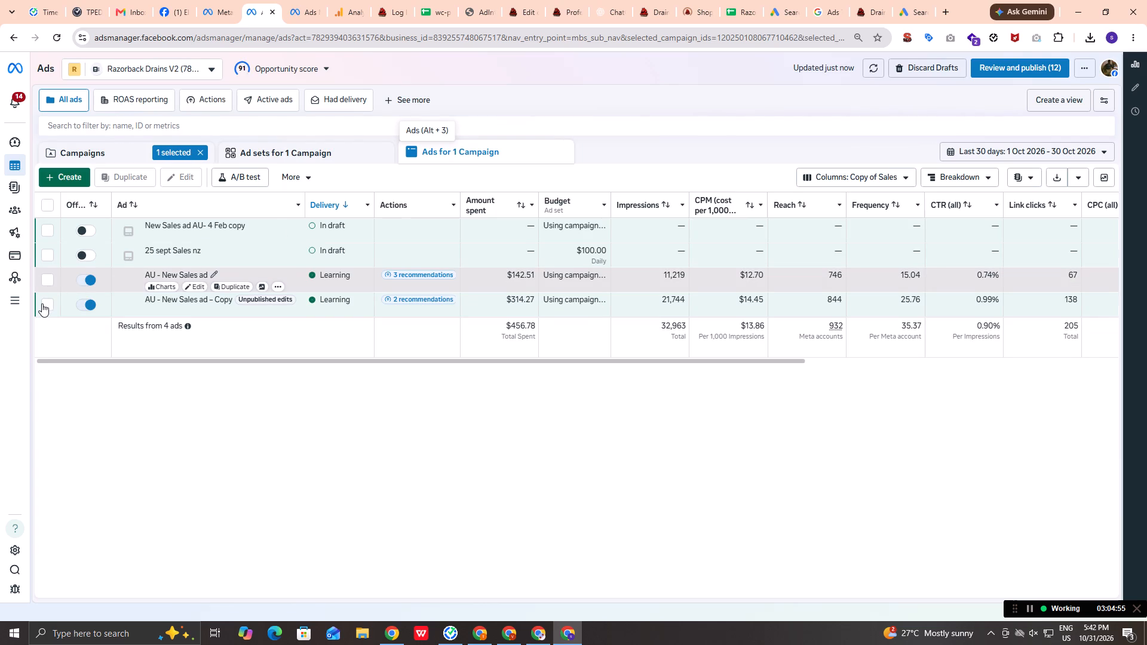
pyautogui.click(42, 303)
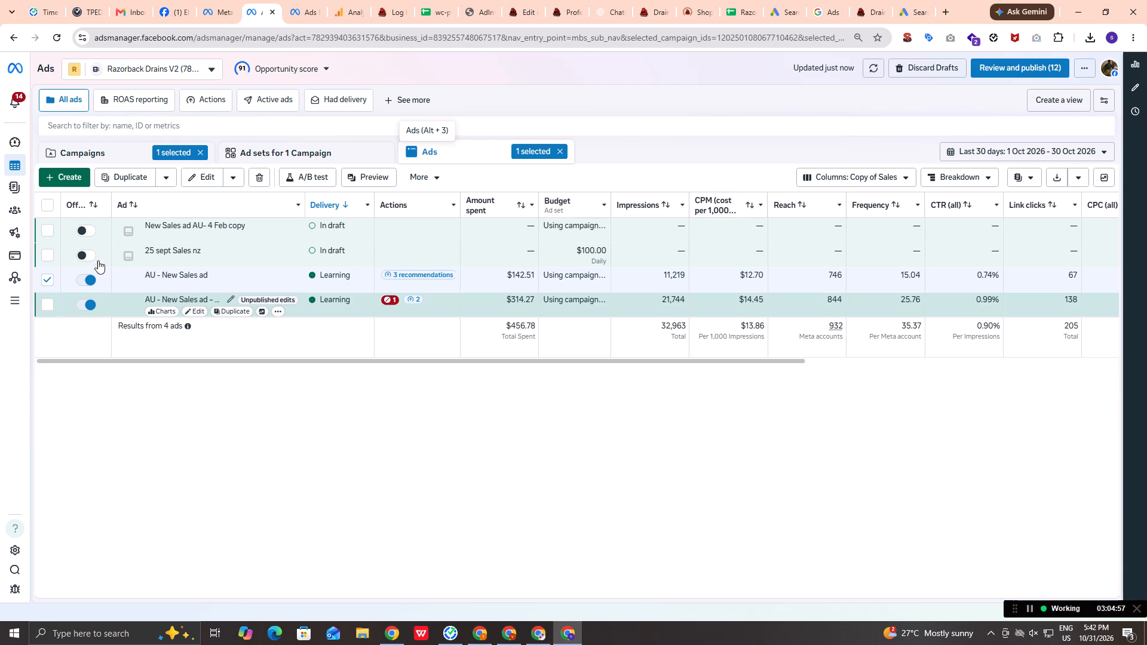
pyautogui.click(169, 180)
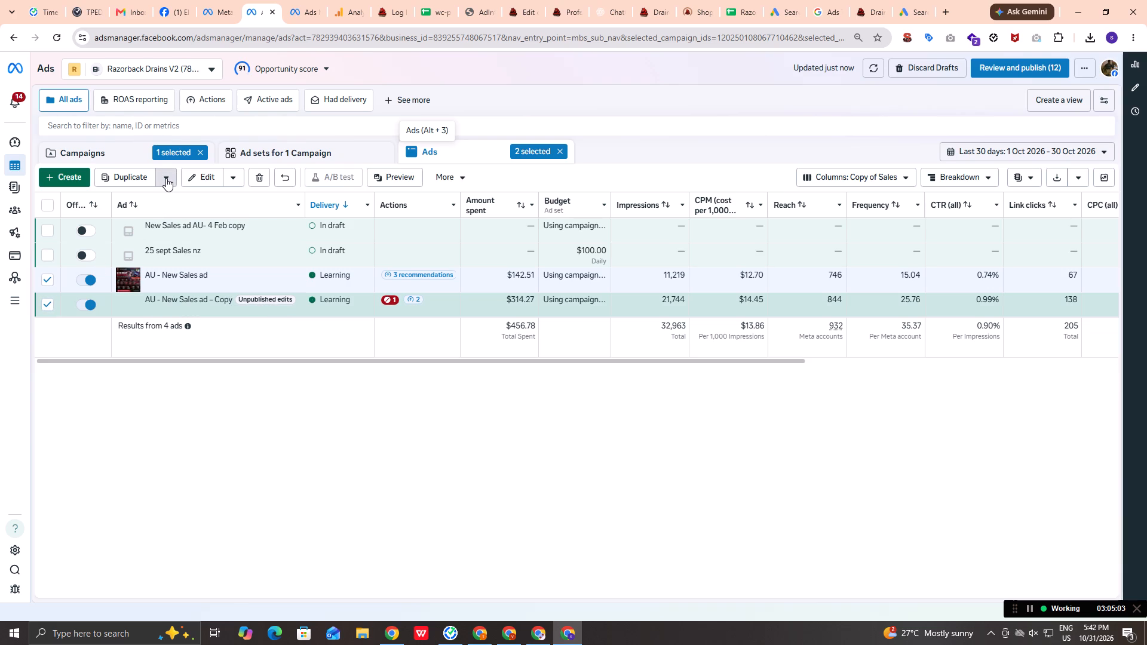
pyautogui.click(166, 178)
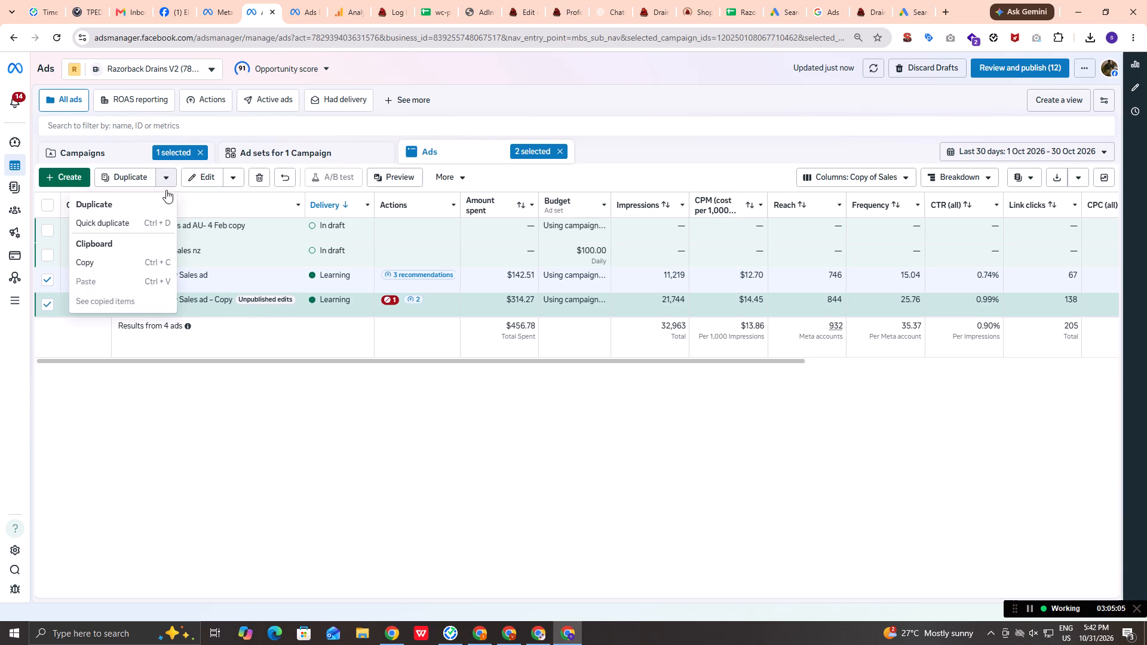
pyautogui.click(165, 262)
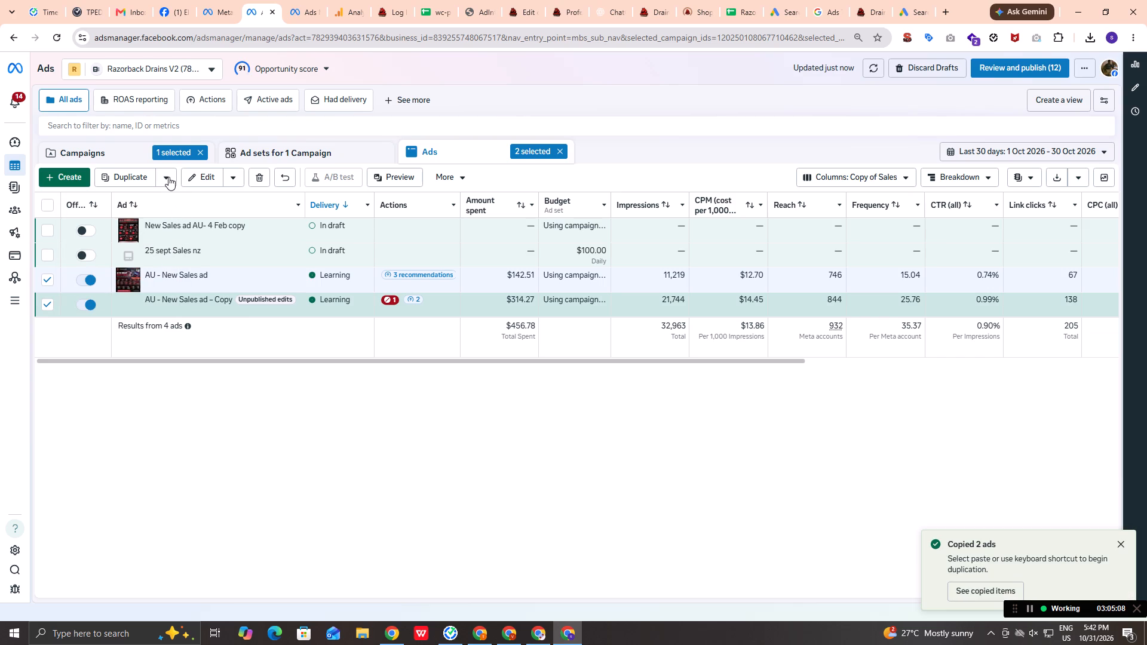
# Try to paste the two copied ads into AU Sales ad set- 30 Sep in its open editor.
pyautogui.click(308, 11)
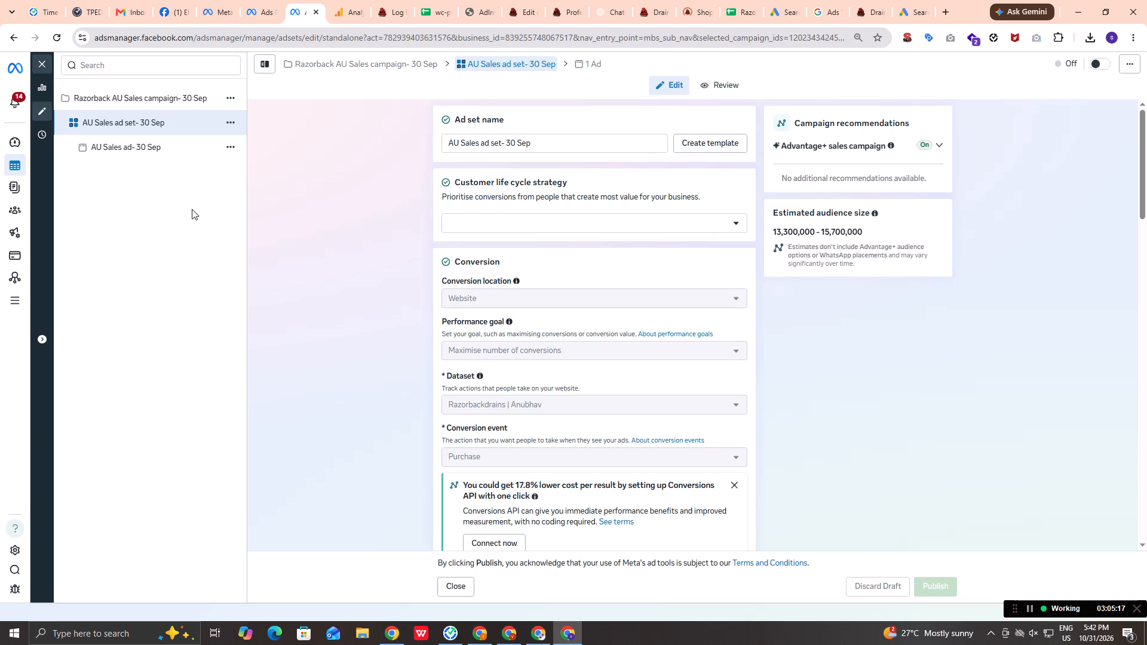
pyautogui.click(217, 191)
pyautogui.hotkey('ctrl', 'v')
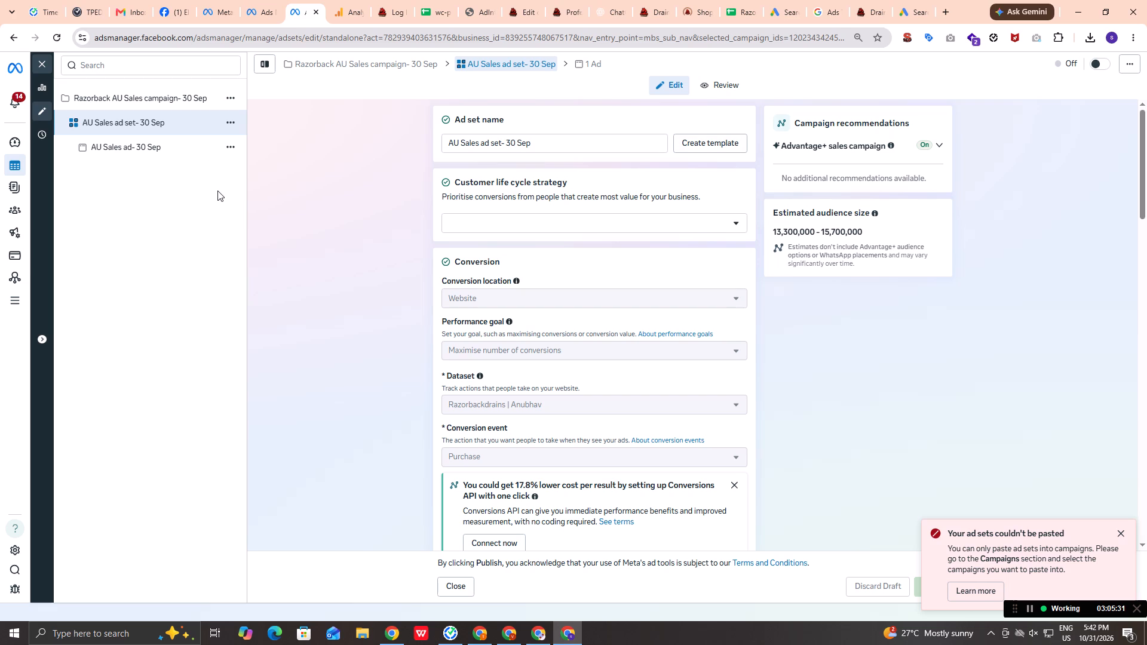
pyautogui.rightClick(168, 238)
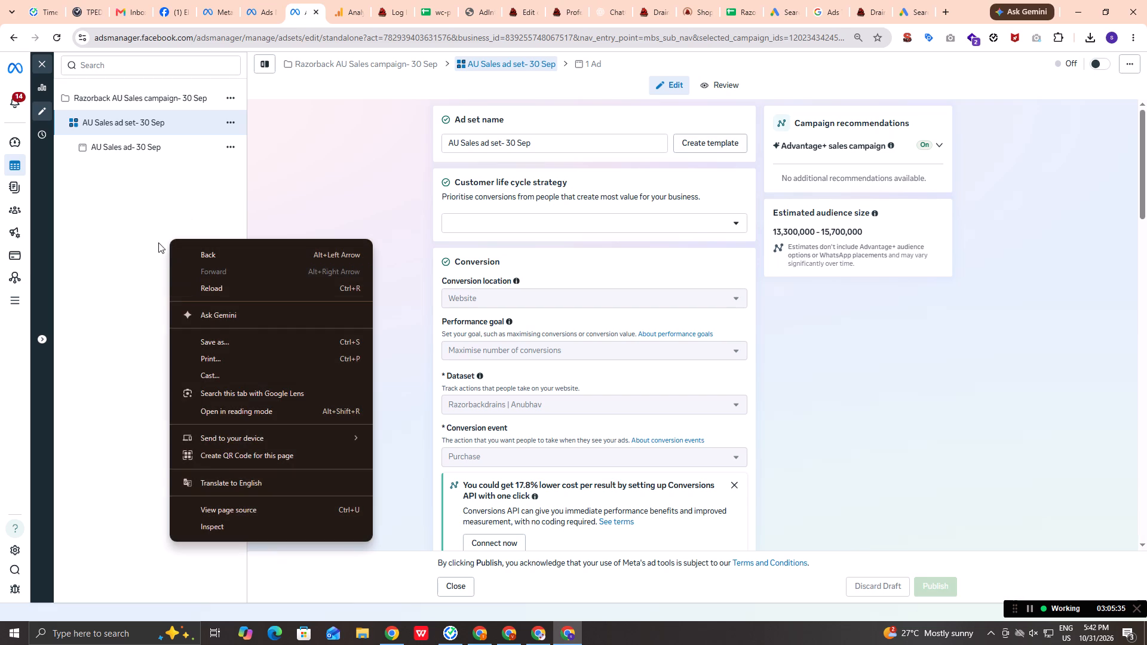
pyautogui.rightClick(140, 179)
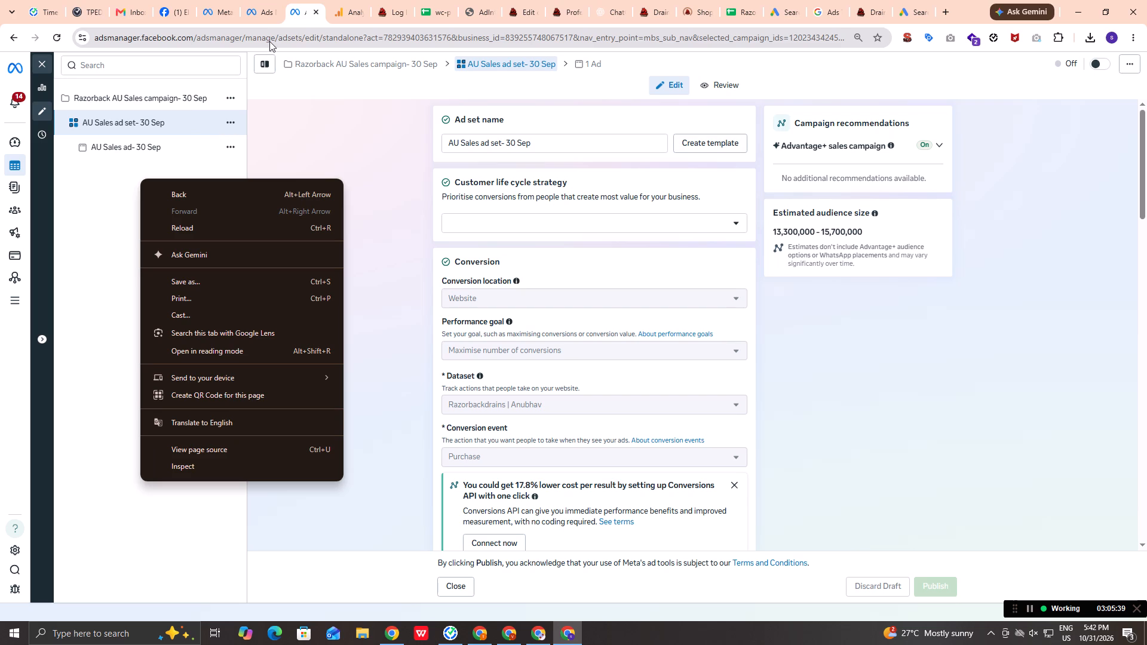
# Copy the AU - New Sales ad set of New Sales campaign AU- 03 Aug to the clipboard again.
pyautogui.click(262, 6)
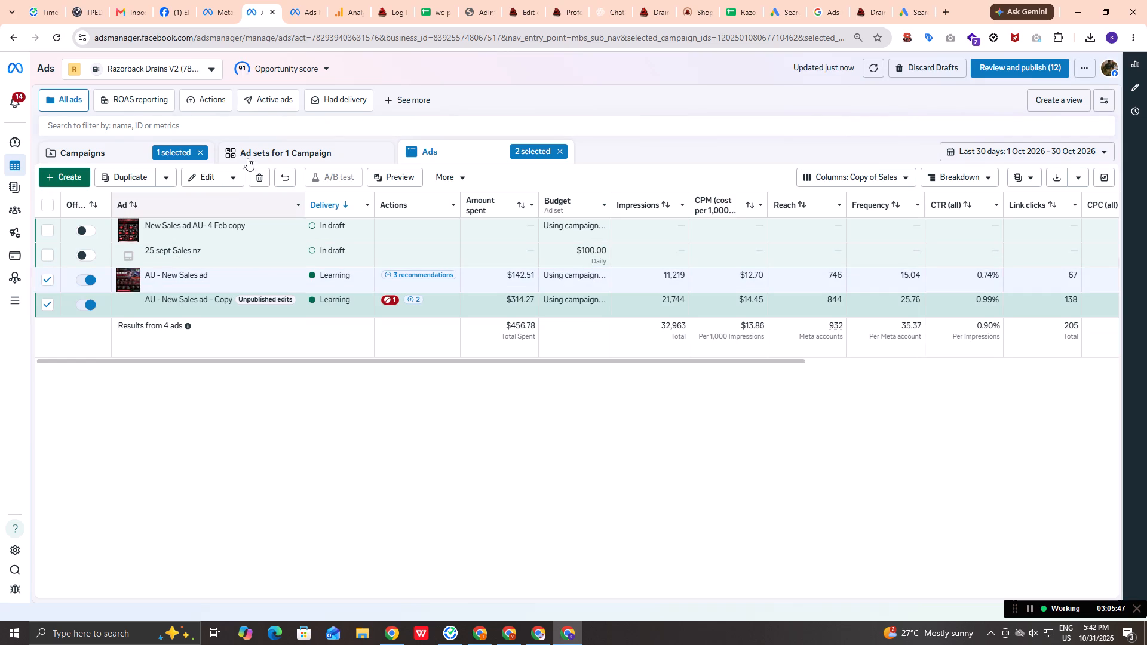
pyautogui.click(253, 155)
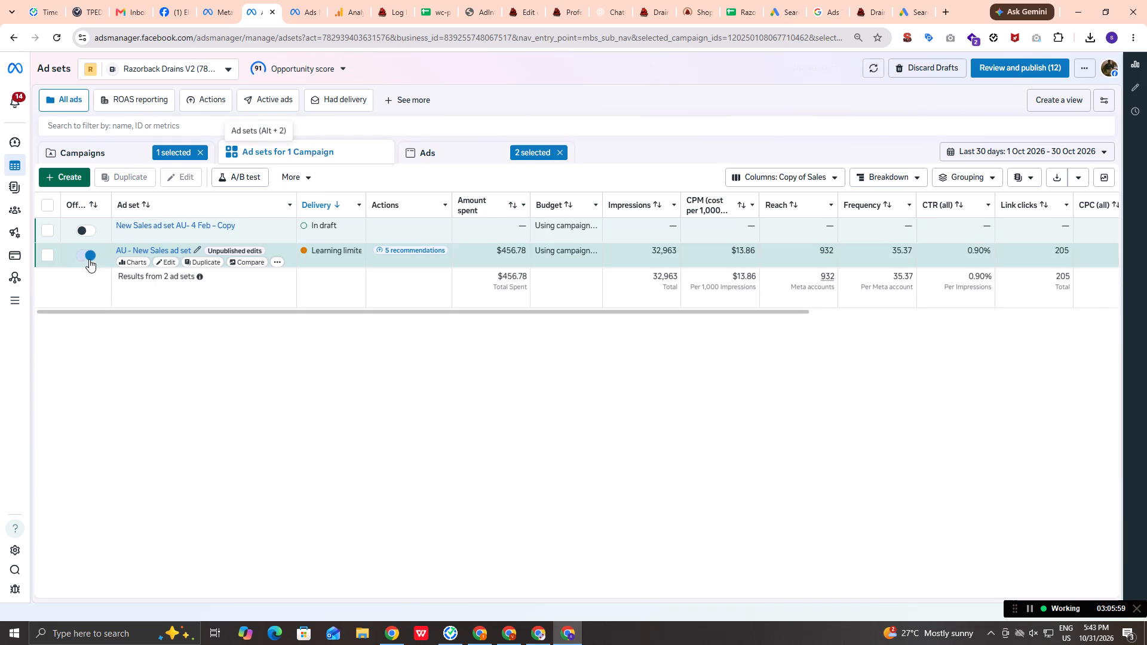
pyautogui.click(47, 257)
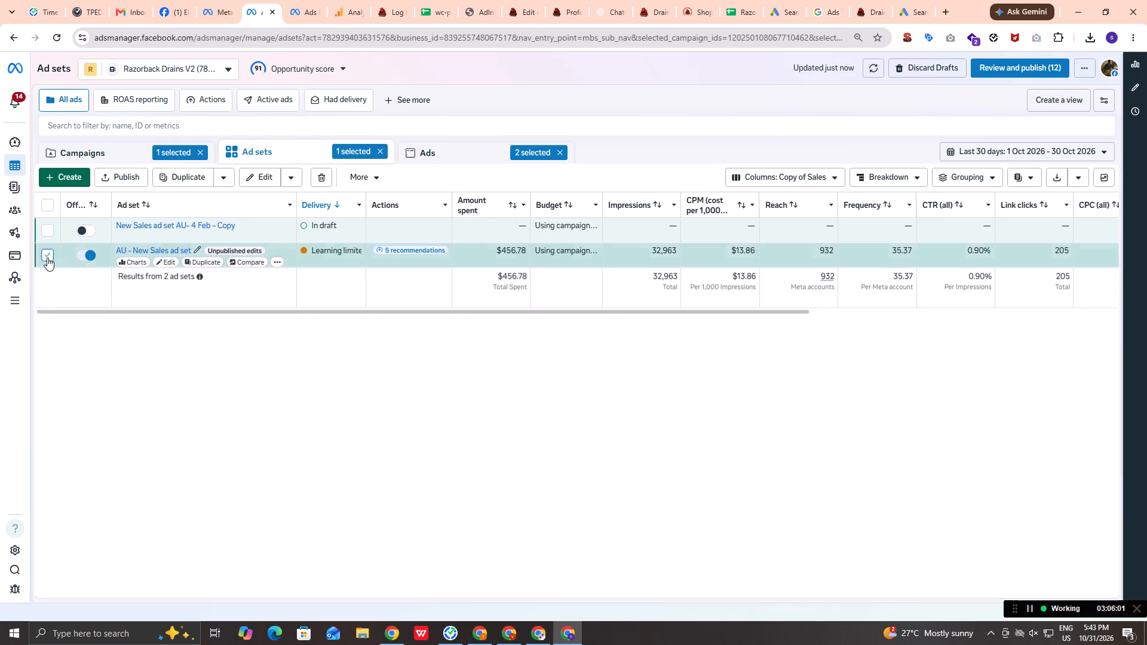
pyautogui.click(187, 261)
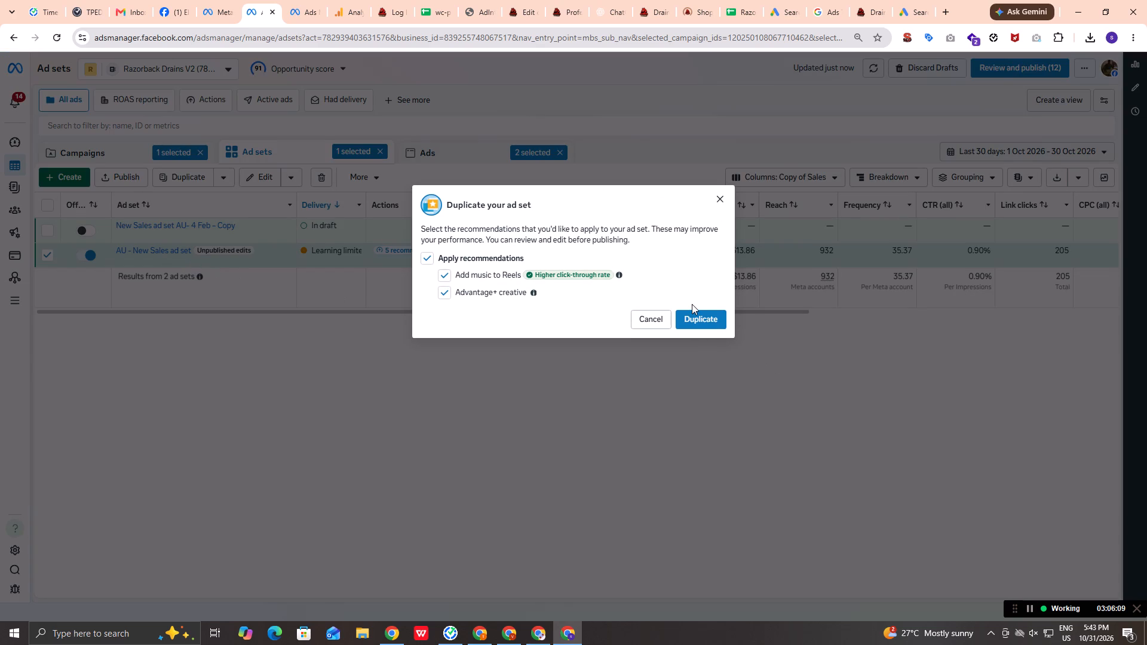
pyautogui.click(720, 197)
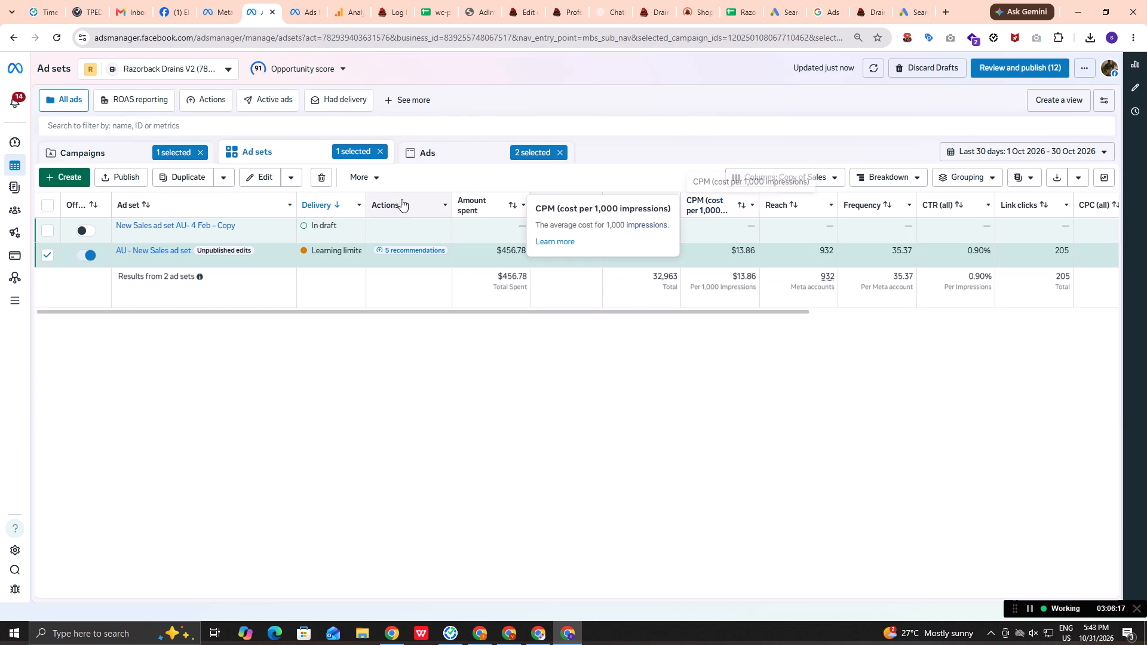
pyautogui.click(232, 179)
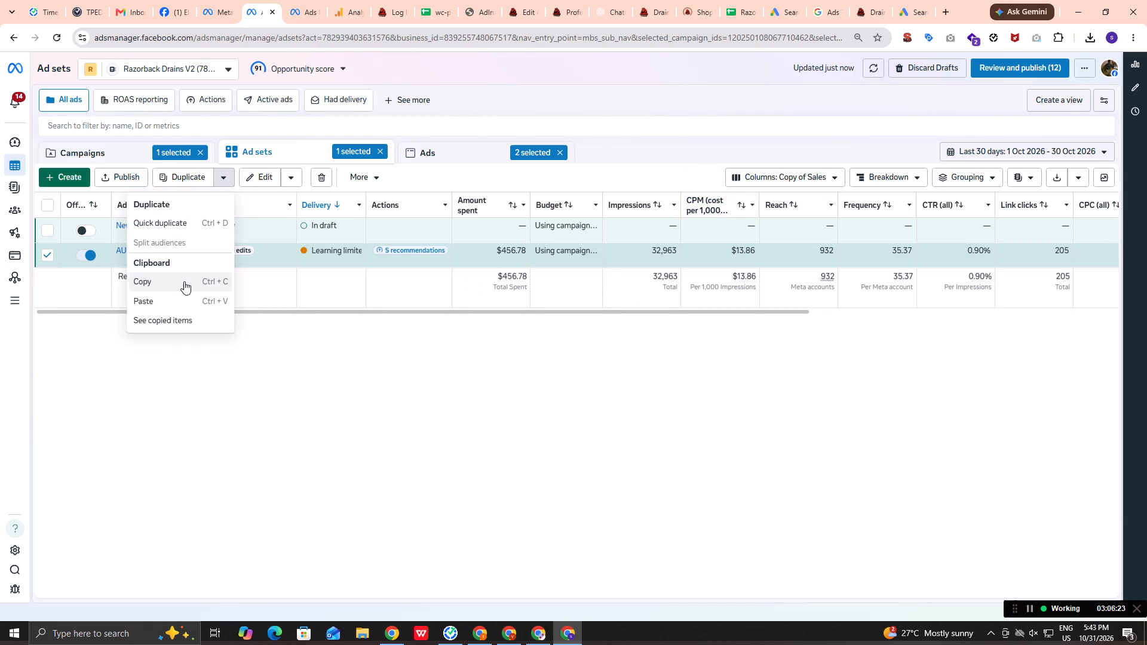
pyautogui.click(184, 282)
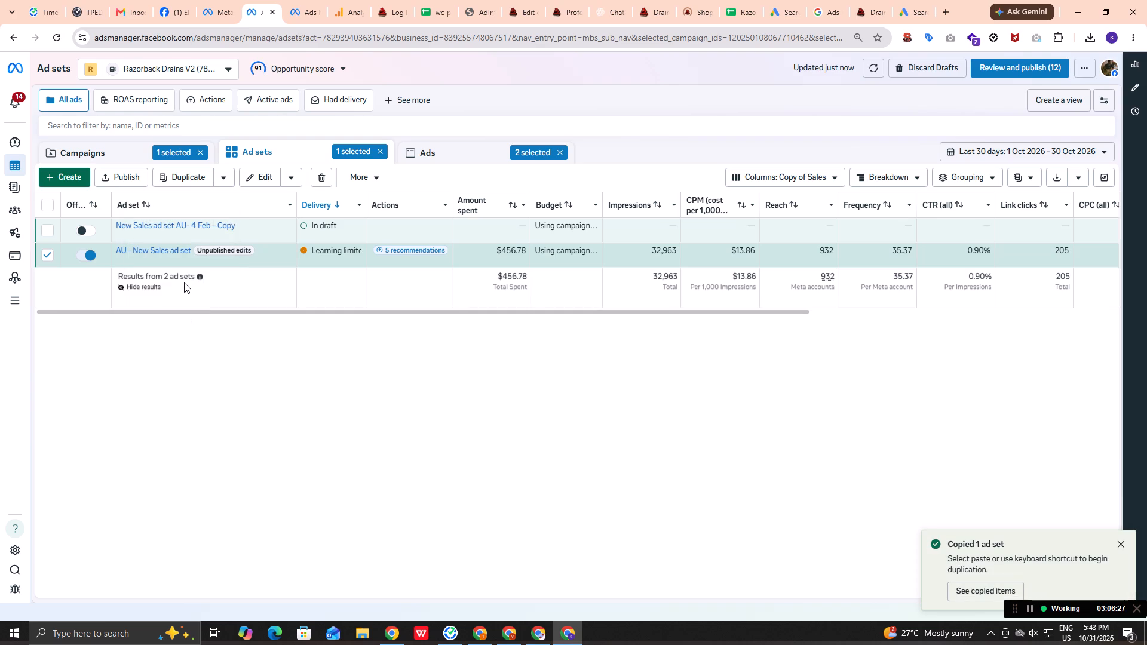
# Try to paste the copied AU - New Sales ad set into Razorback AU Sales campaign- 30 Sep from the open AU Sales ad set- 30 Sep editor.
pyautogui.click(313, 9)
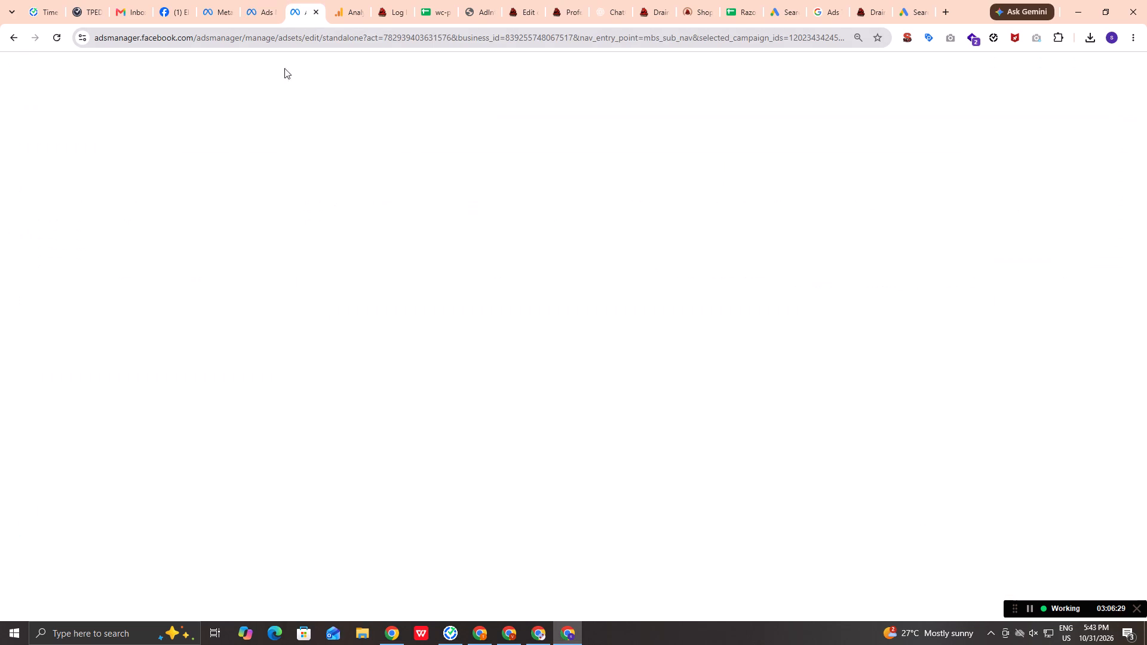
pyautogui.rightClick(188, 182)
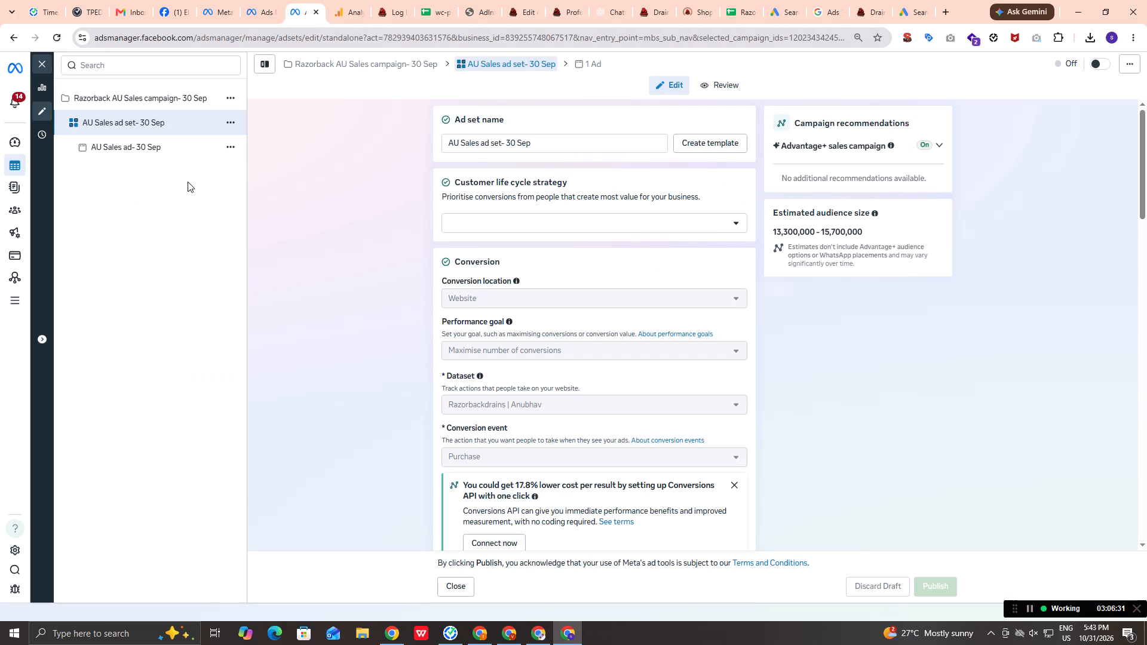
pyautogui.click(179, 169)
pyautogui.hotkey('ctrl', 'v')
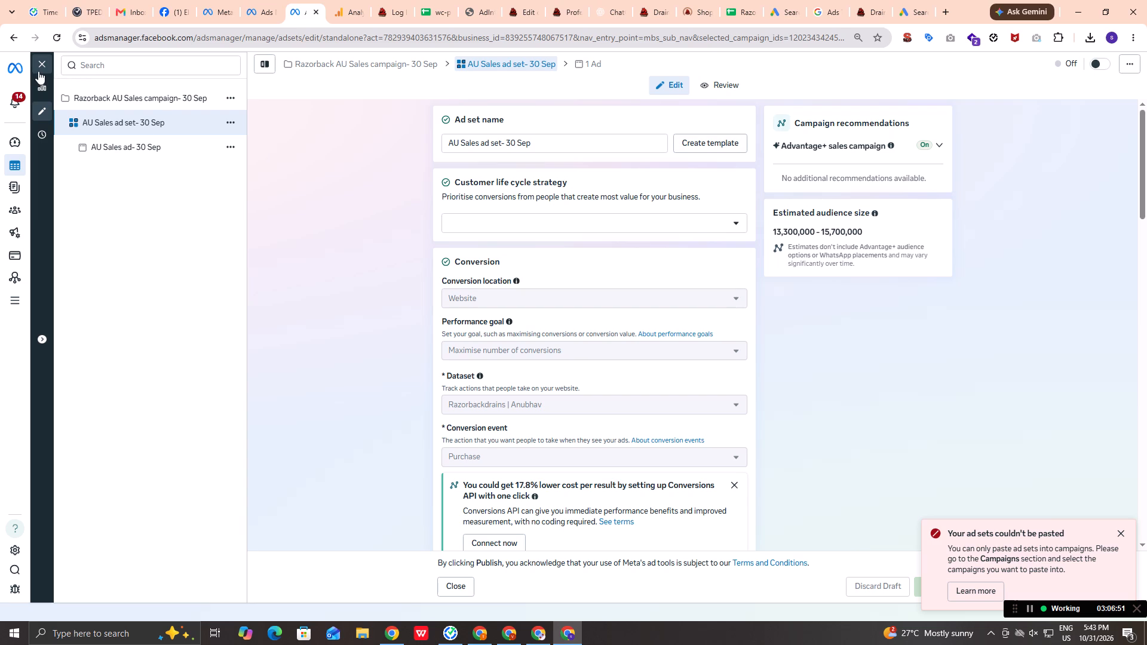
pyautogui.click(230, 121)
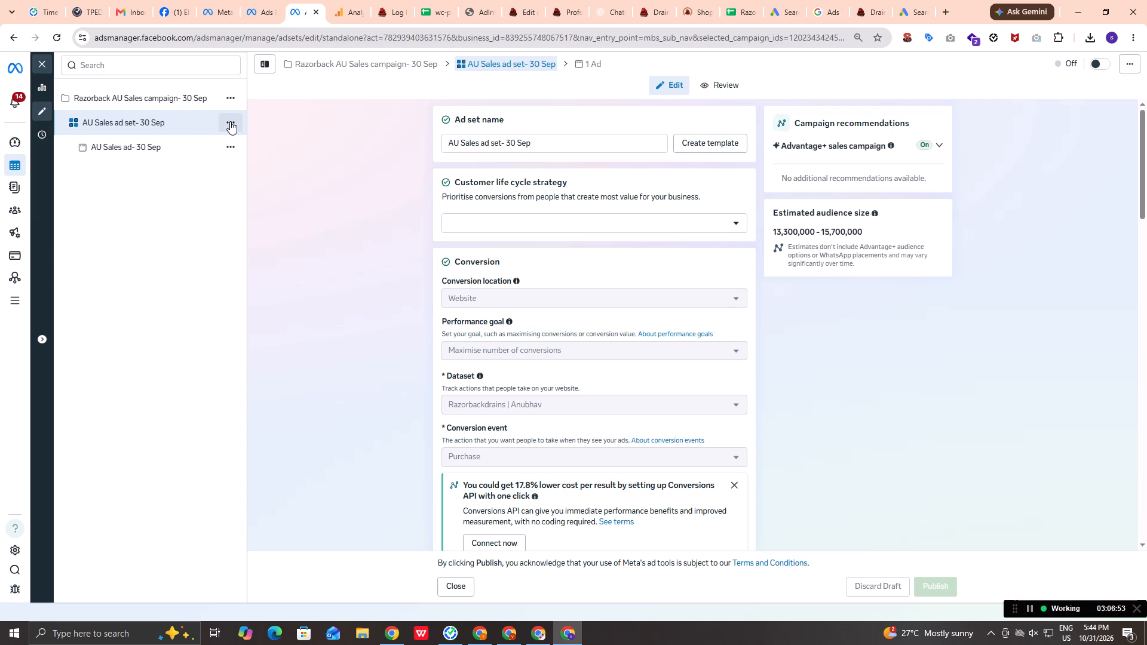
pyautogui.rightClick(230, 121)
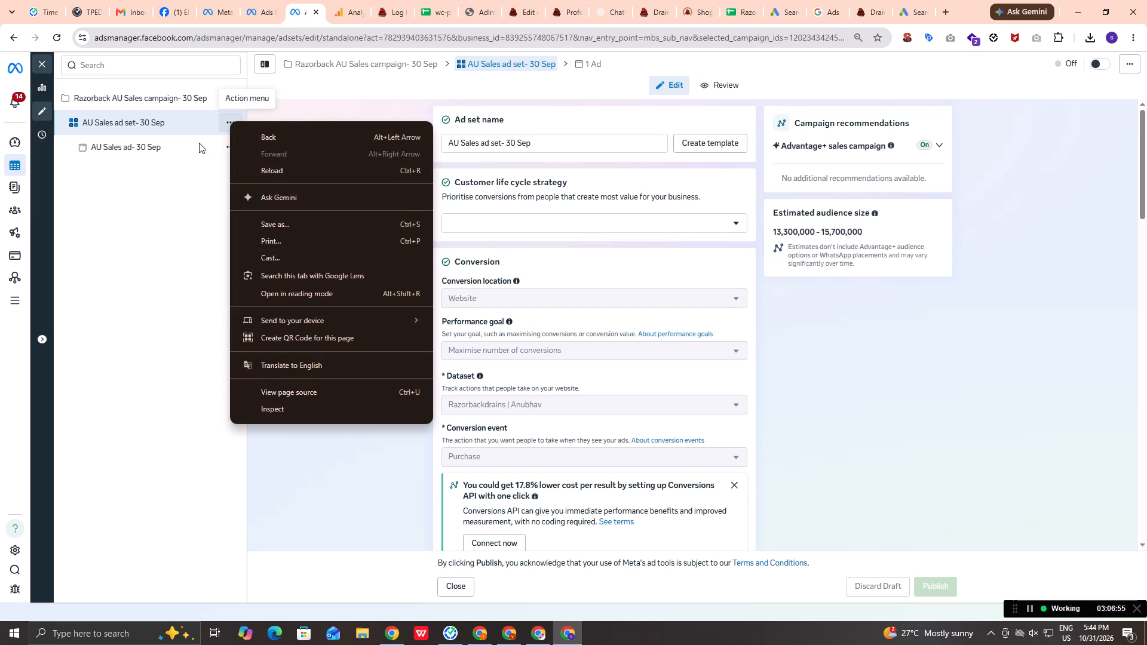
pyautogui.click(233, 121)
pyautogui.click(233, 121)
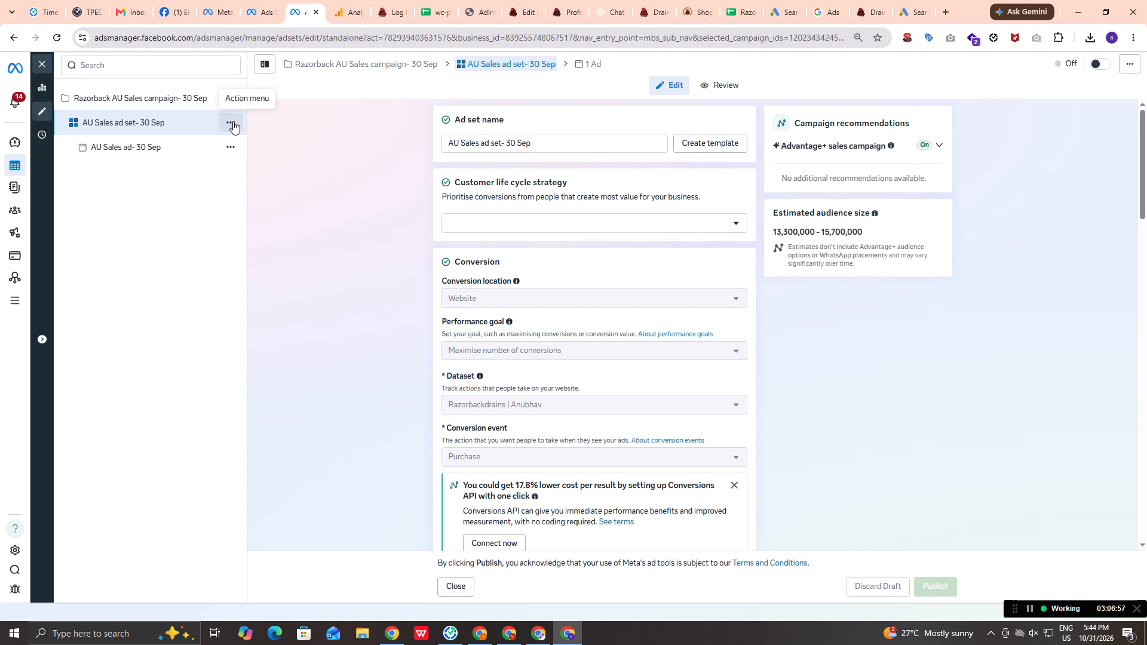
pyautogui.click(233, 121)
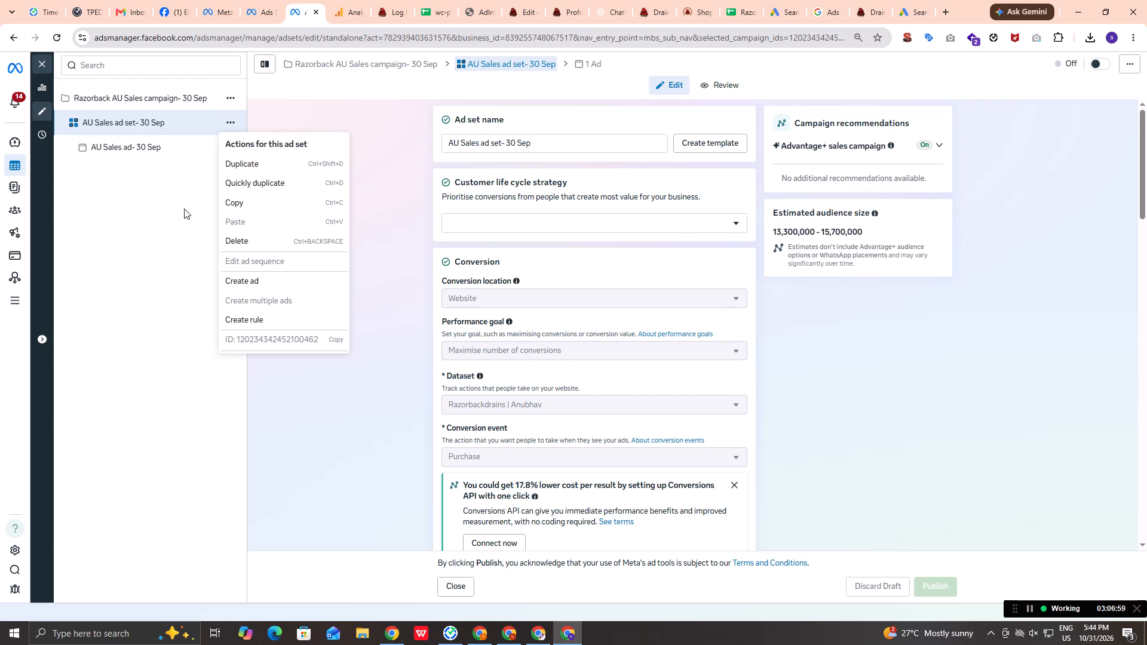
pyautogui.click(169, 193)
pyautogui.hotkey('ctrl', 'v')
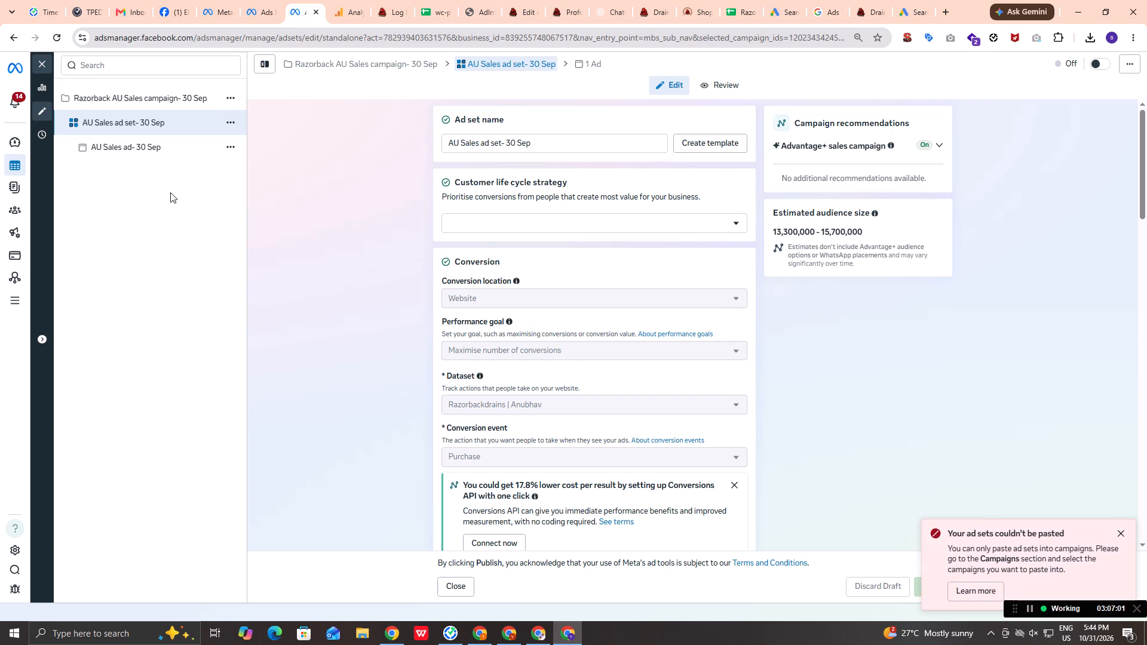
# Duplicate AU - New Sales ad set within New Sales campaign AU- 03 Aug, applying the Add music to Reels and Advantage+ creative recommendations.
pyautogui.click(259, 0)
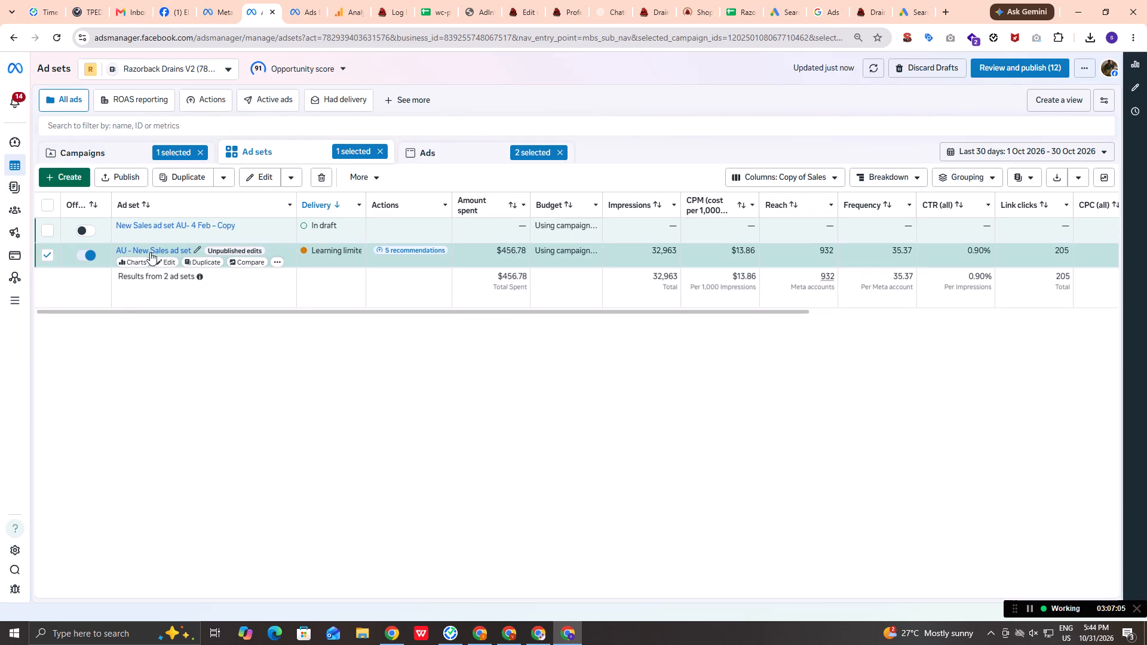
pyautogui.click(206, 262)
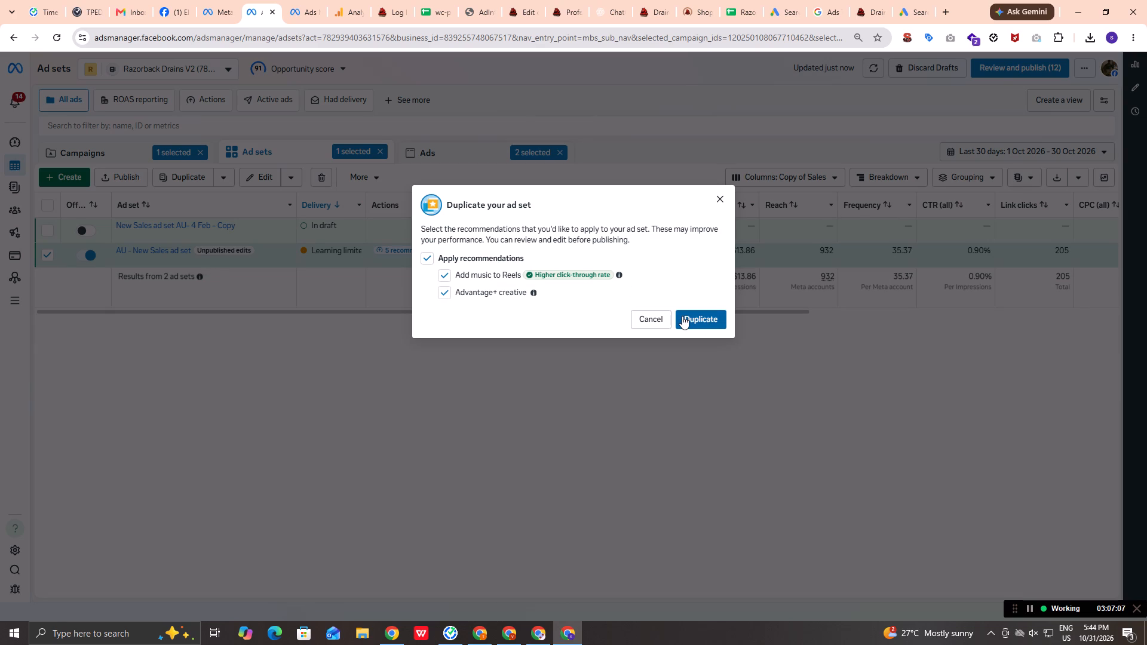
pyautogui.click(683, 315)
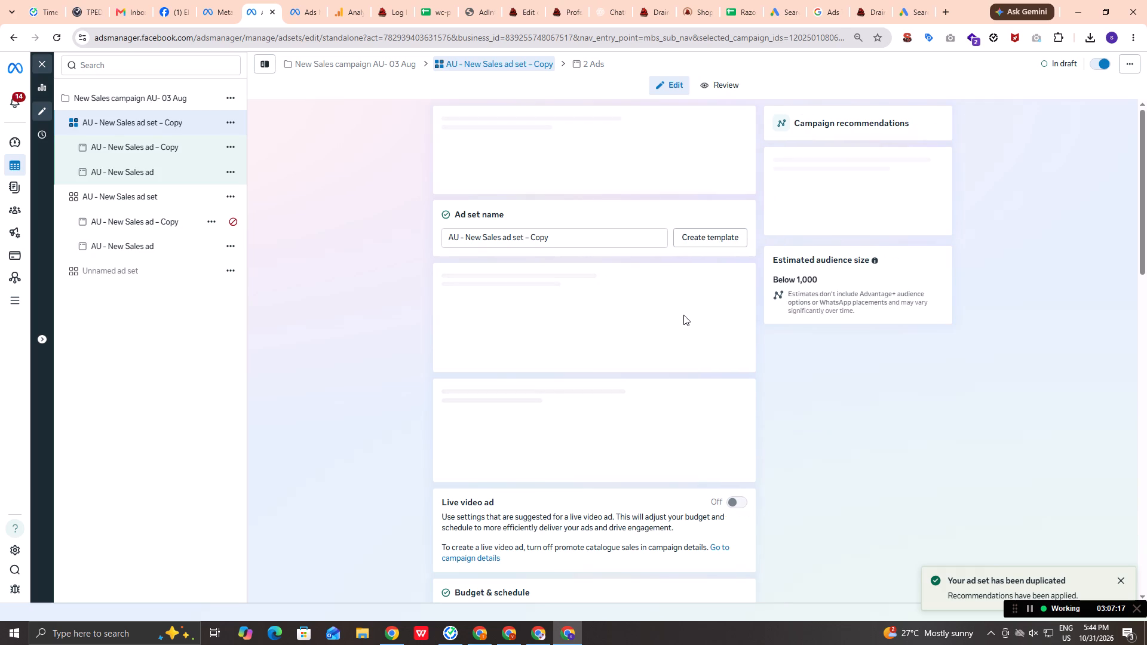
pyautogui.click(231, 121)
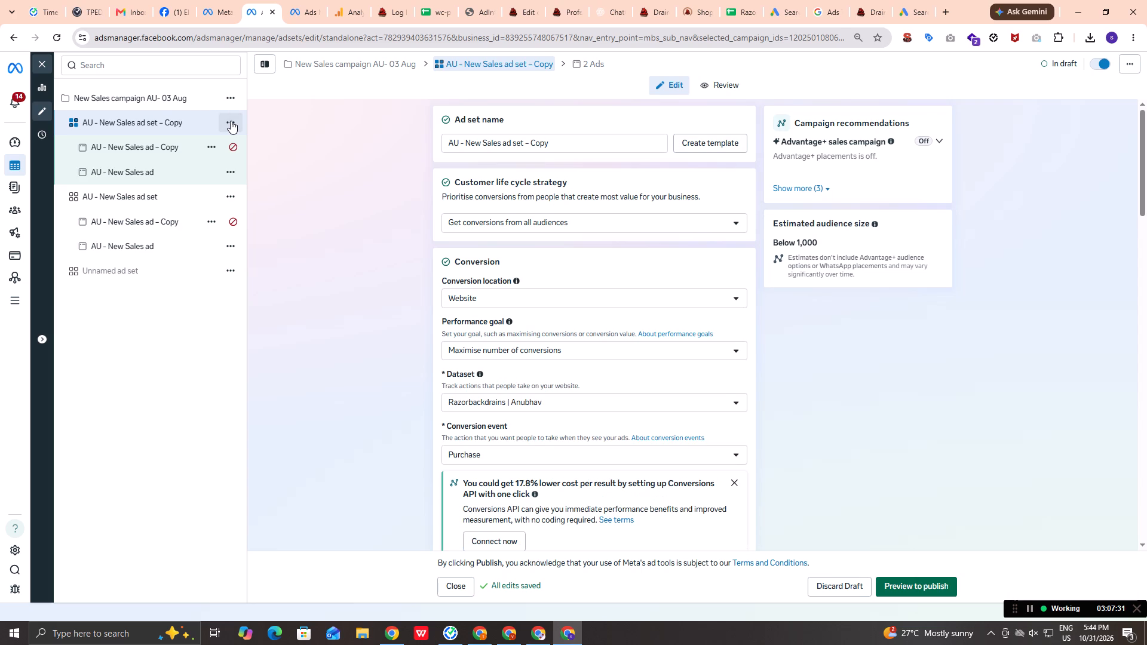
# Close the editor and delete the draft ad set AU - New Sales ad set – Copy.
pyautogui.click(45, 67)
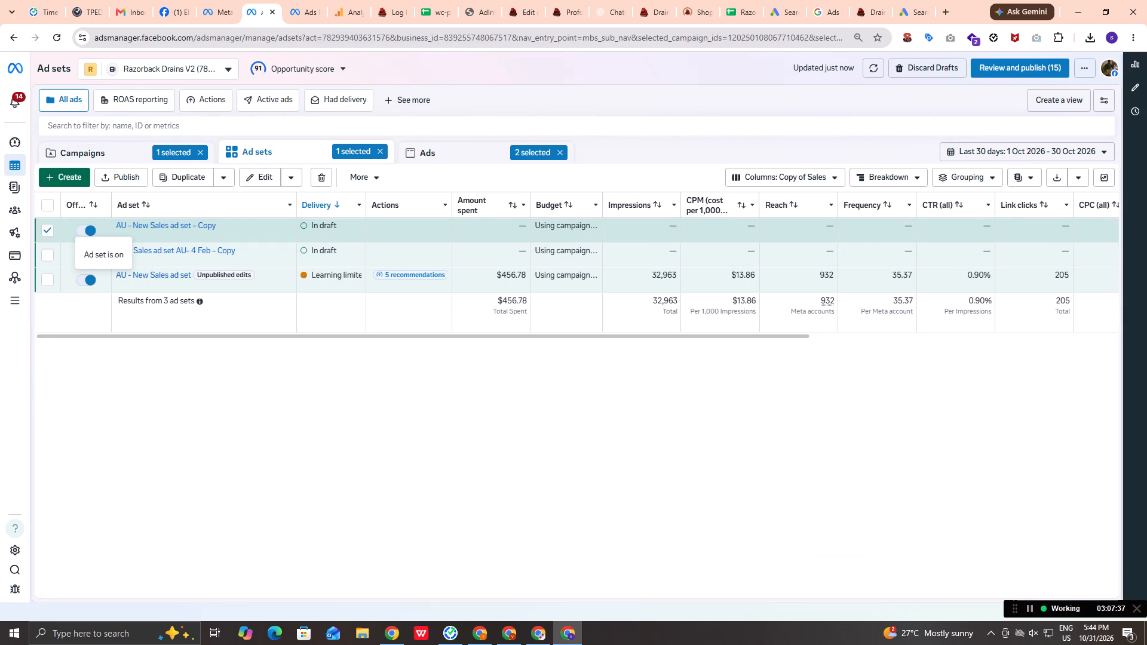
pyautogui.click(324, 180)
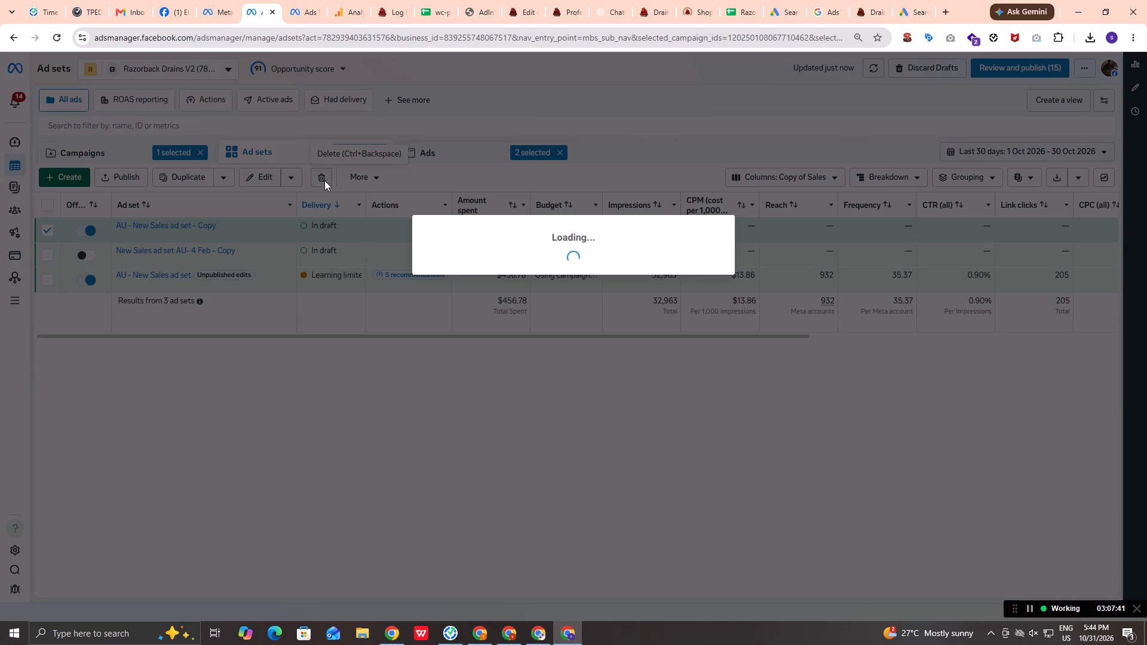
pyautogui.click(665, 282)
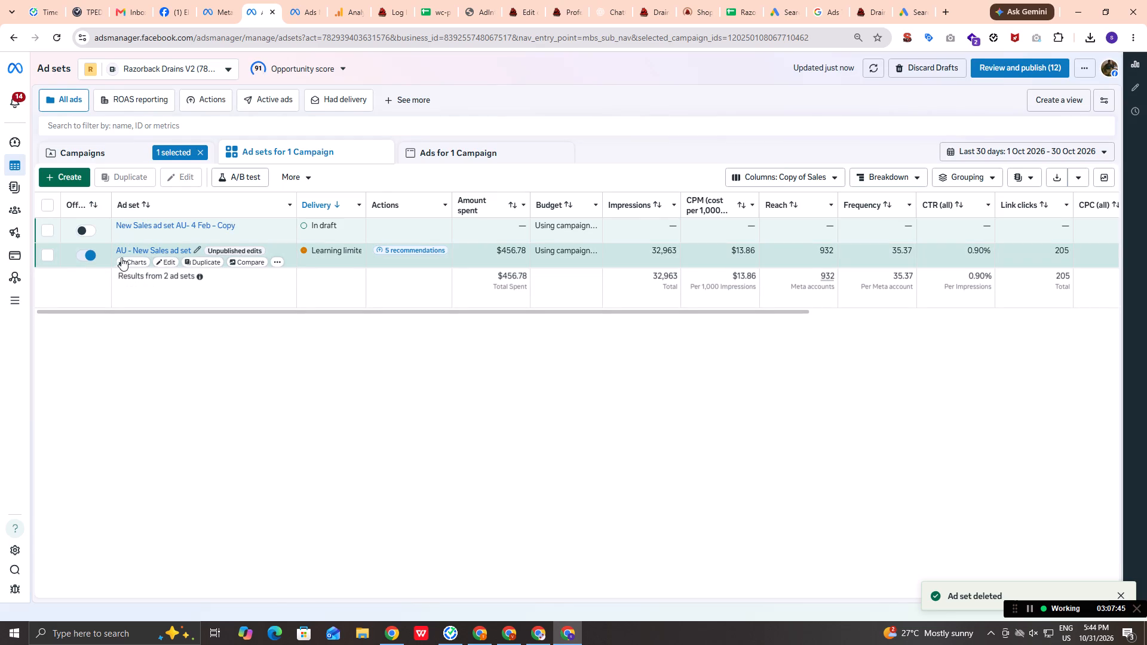
# Copy AU - New Sales ad set of New Sales campaign AU- 03 Aug to the clipboard with its ads.
pyautogui.click(47, 253)
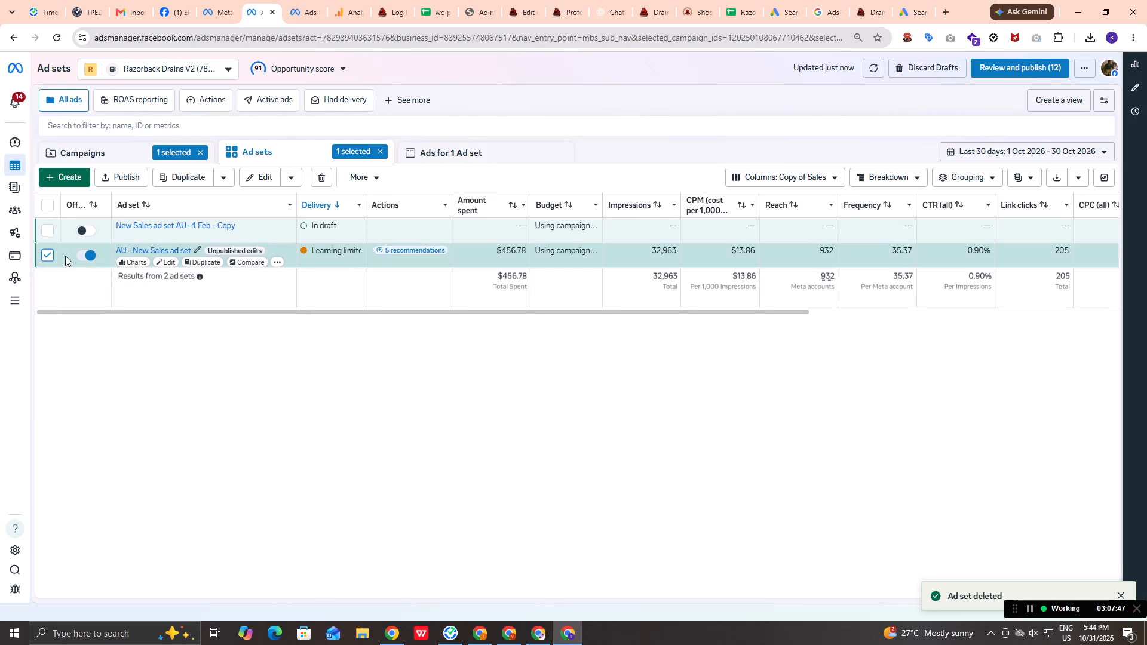
pyautogui.click(228, 176)
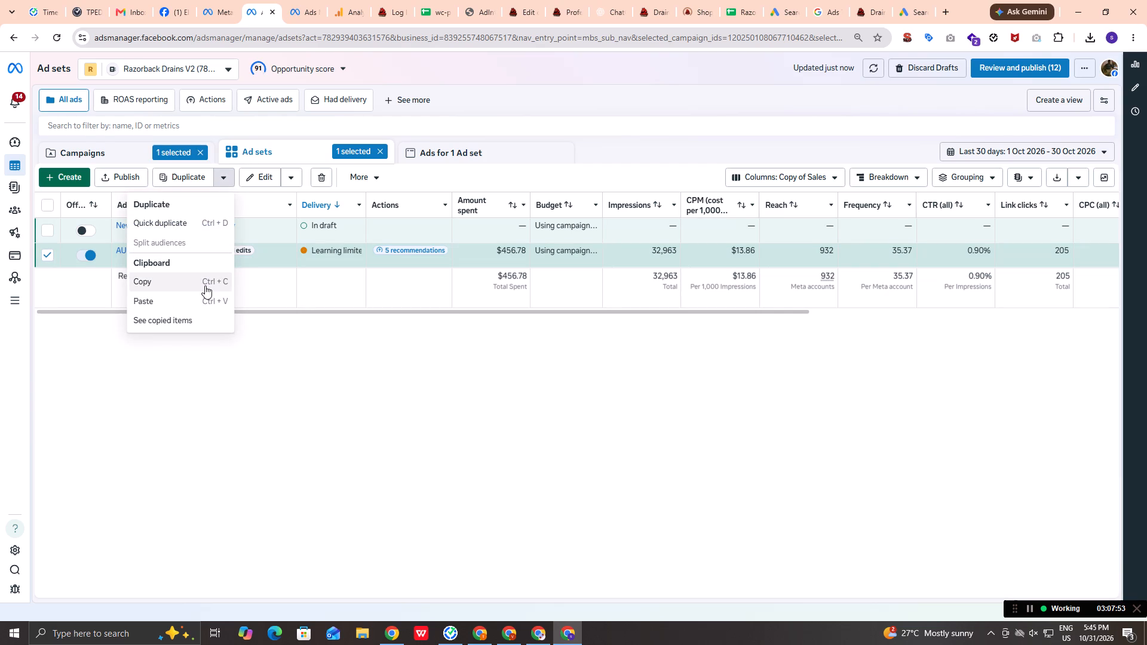
pyautogui.click(183, 275)
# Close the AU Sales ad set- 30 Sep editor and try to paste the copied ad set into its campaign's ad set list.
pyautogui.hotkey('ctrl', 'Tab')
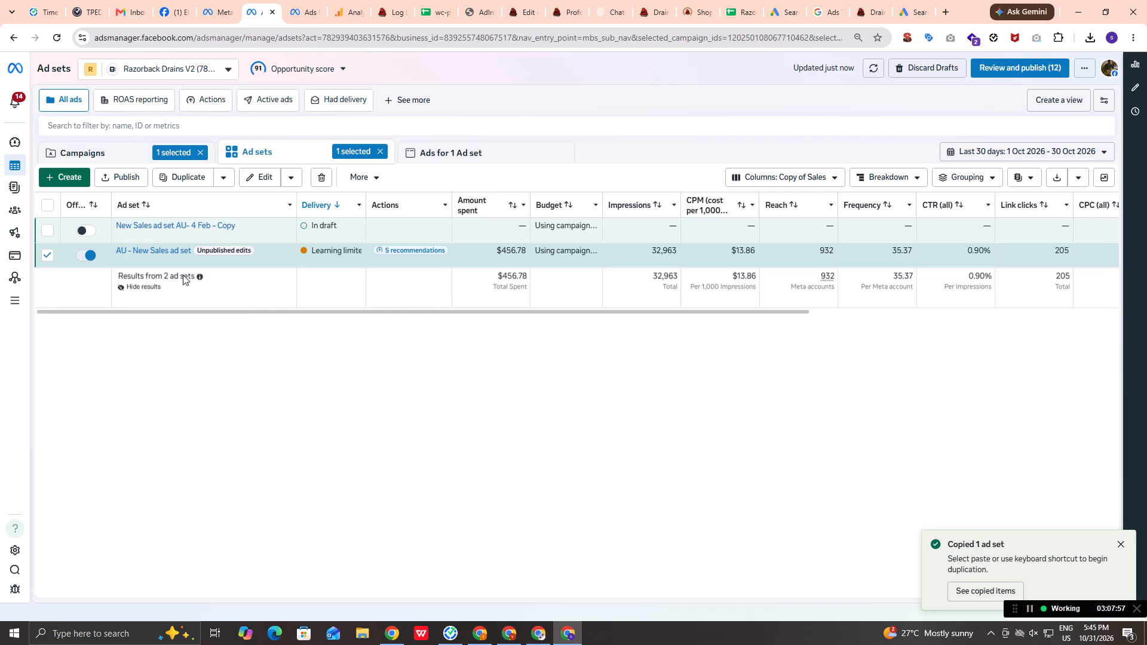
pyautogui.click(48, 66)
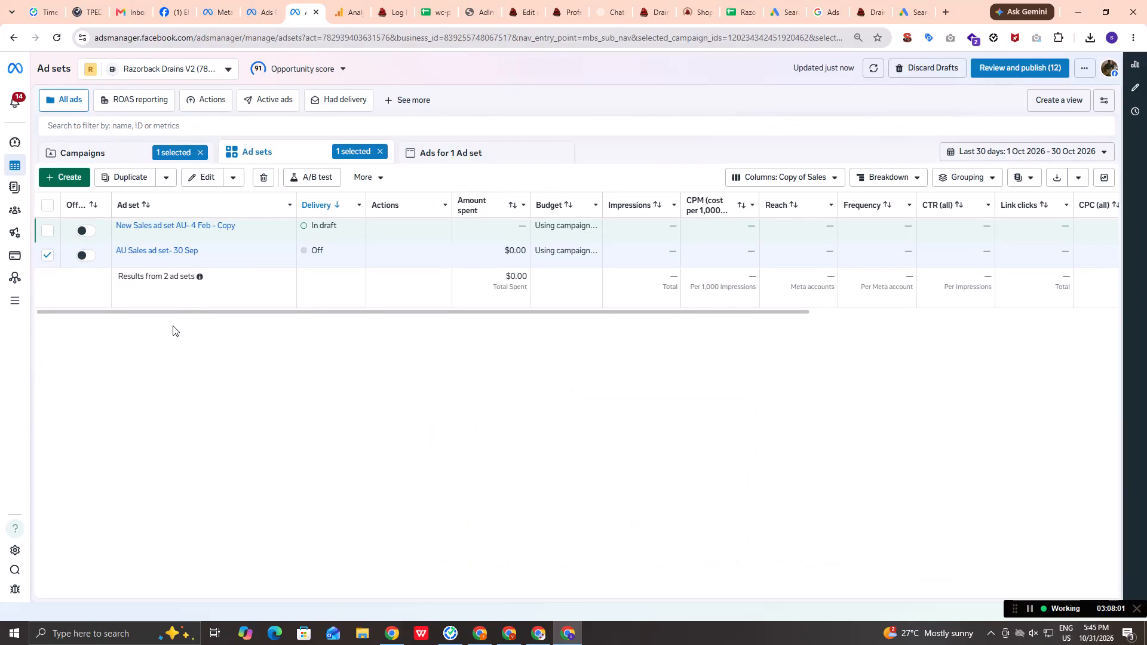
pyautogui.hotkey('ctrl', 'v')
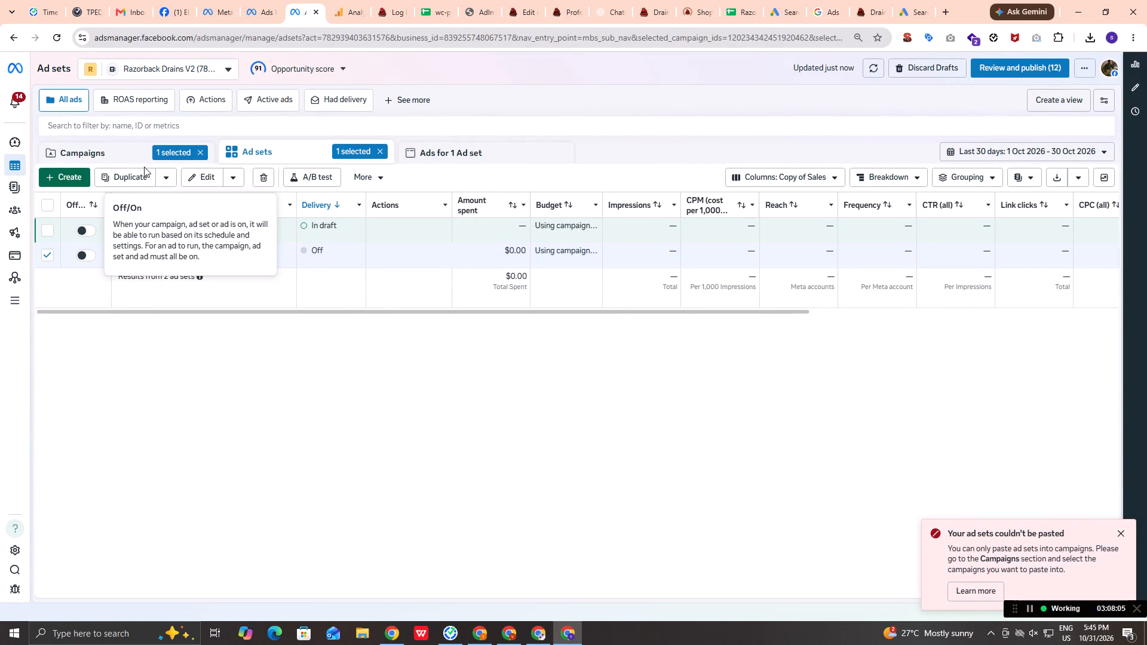
# Review the copied items and the help article about duplication using copy and paste, and close both.
pyautogui.click(166, 178)
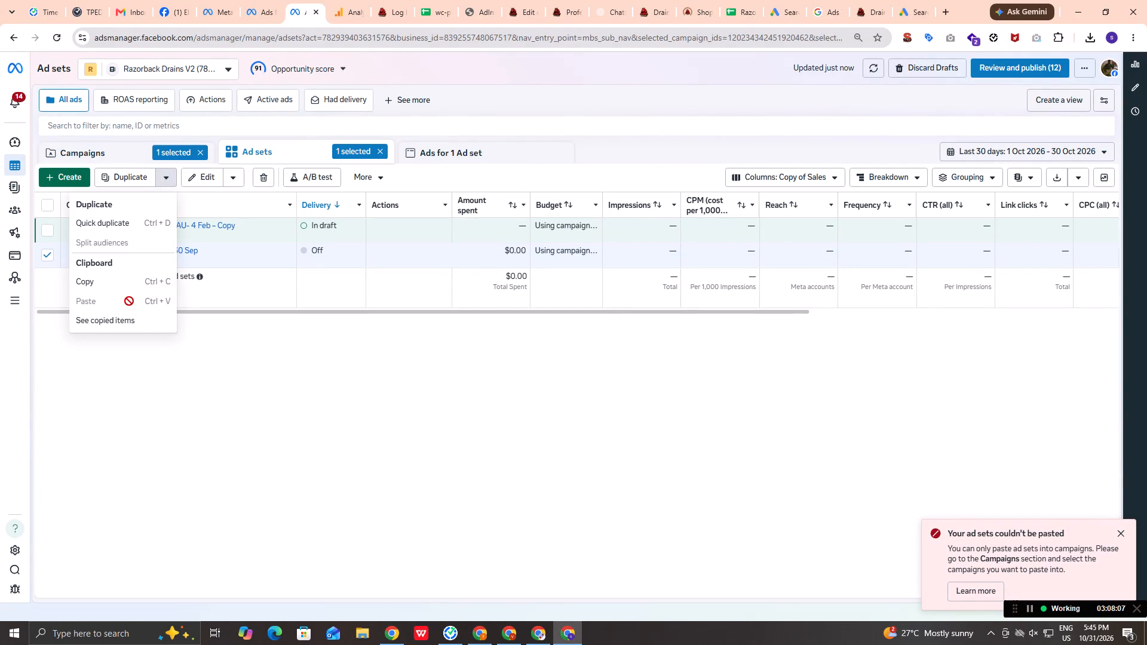
pyautogui.click(121, 323)
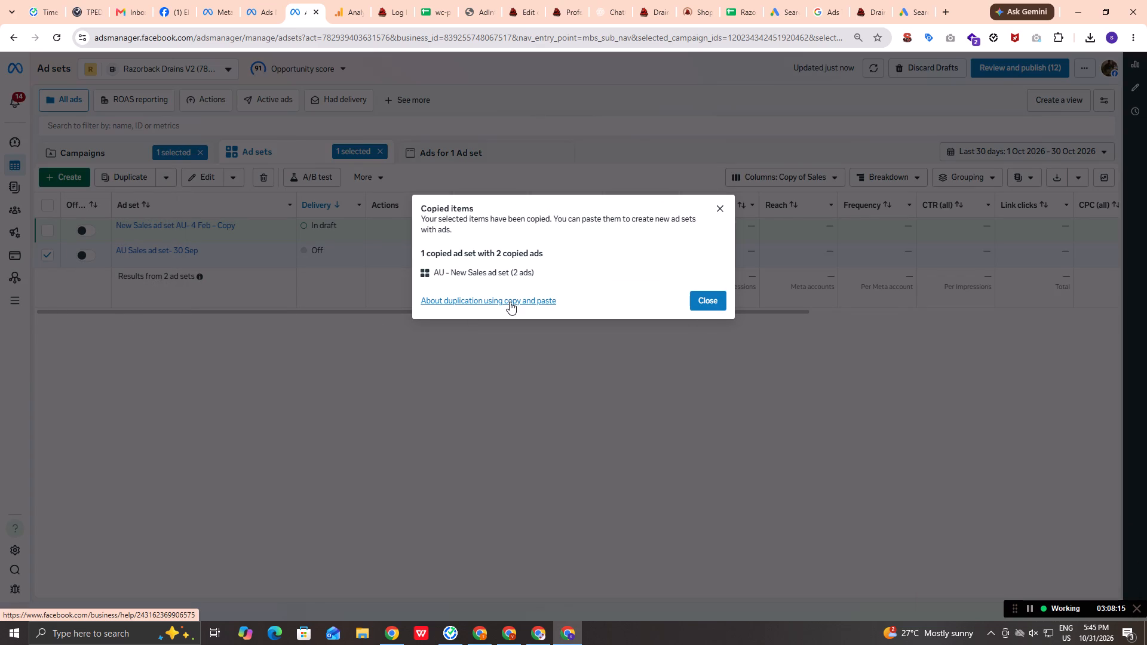
pyautogui.click(508, 275)
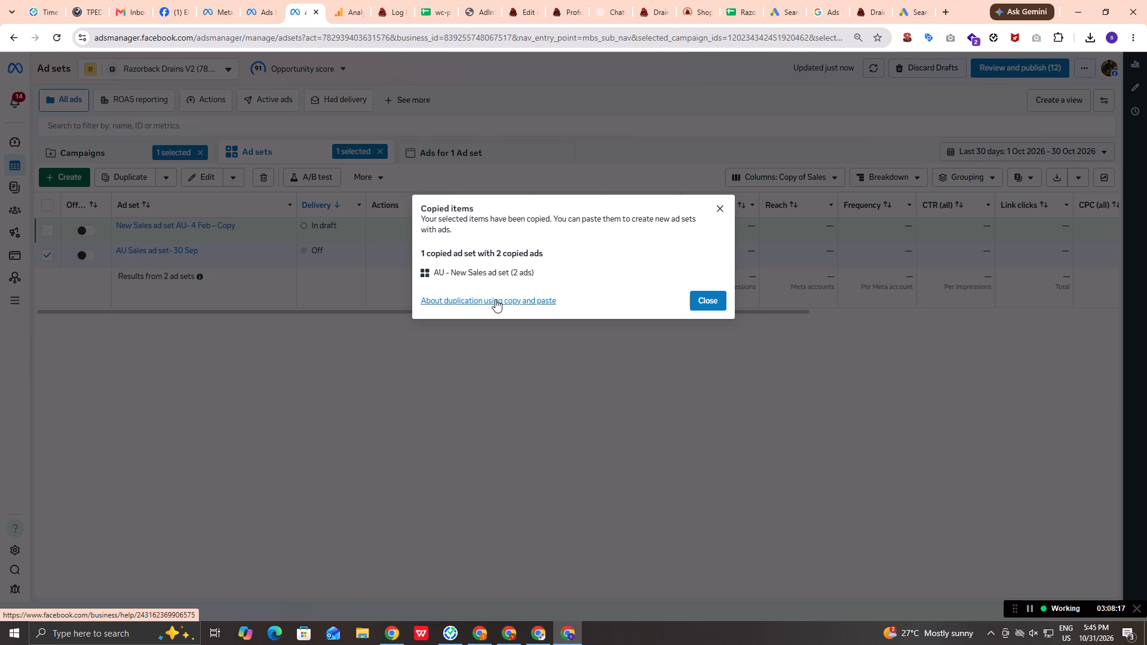
pyautogui.click(495, 299)
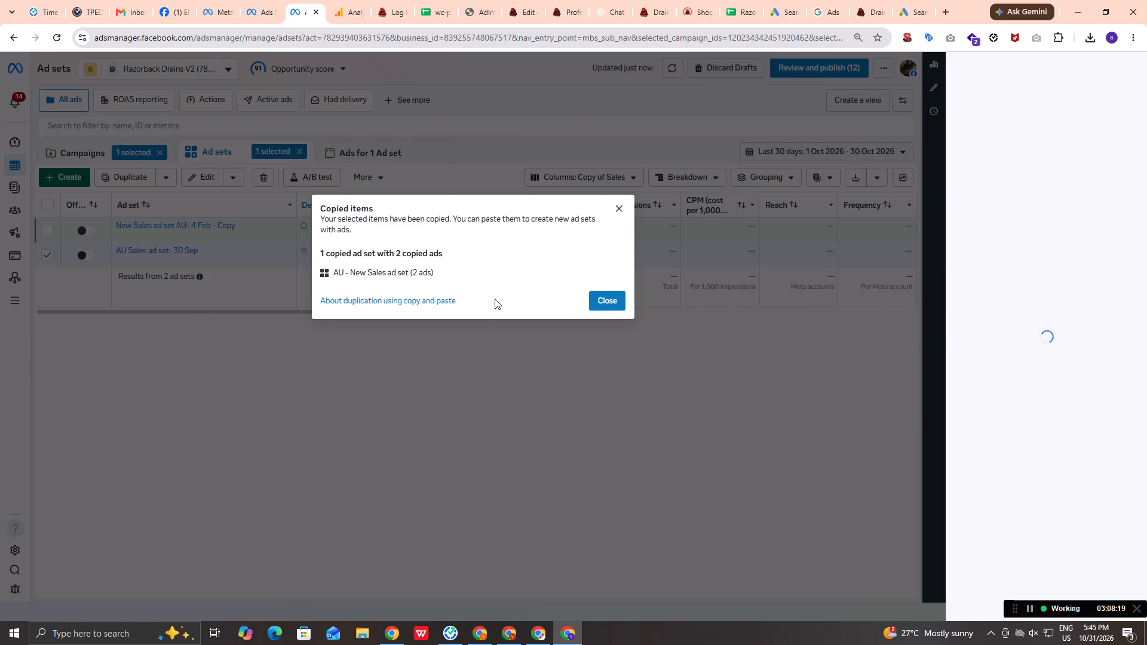
pyautogui.click(622, 303)
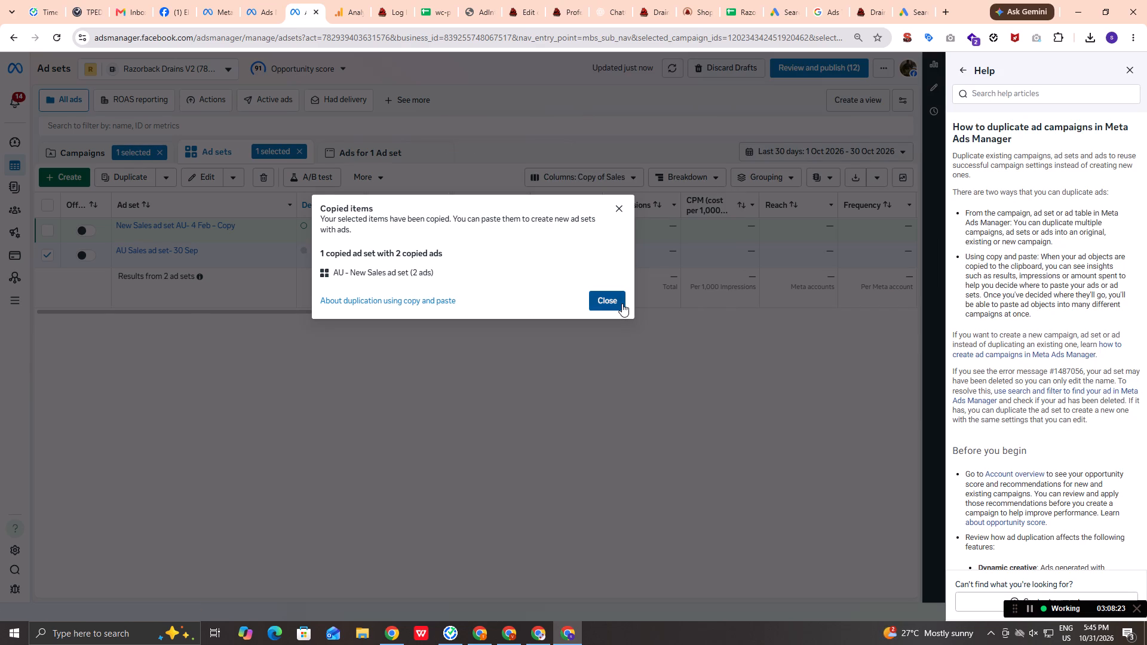
pyautogui.click(177, 340)
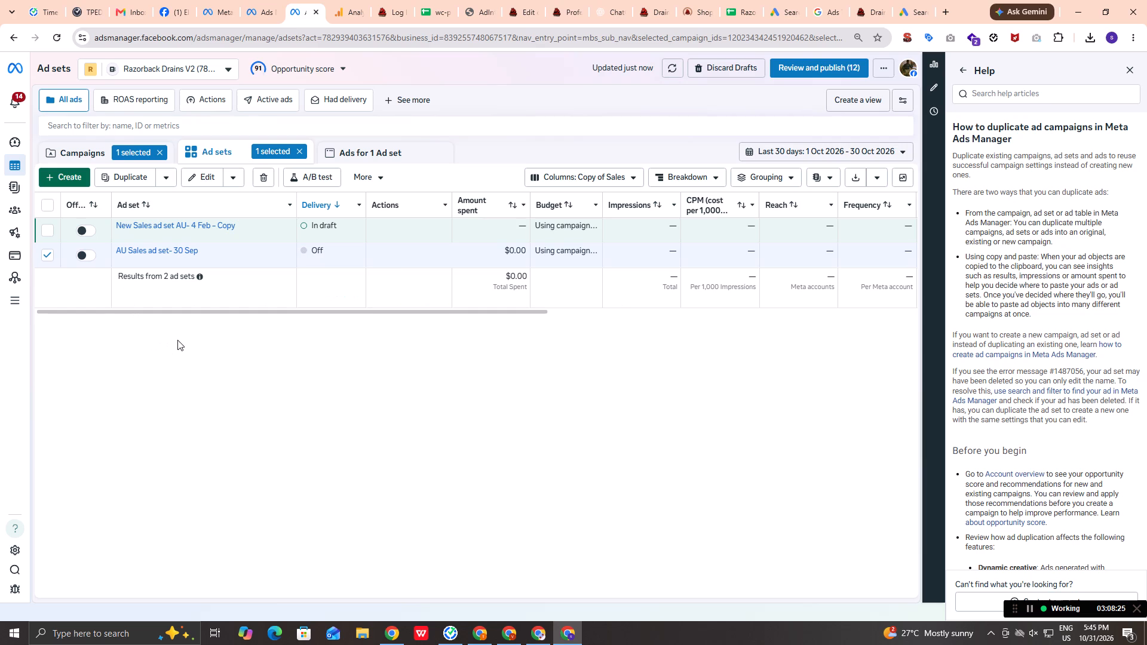
pyautogui.click(1128, 69)
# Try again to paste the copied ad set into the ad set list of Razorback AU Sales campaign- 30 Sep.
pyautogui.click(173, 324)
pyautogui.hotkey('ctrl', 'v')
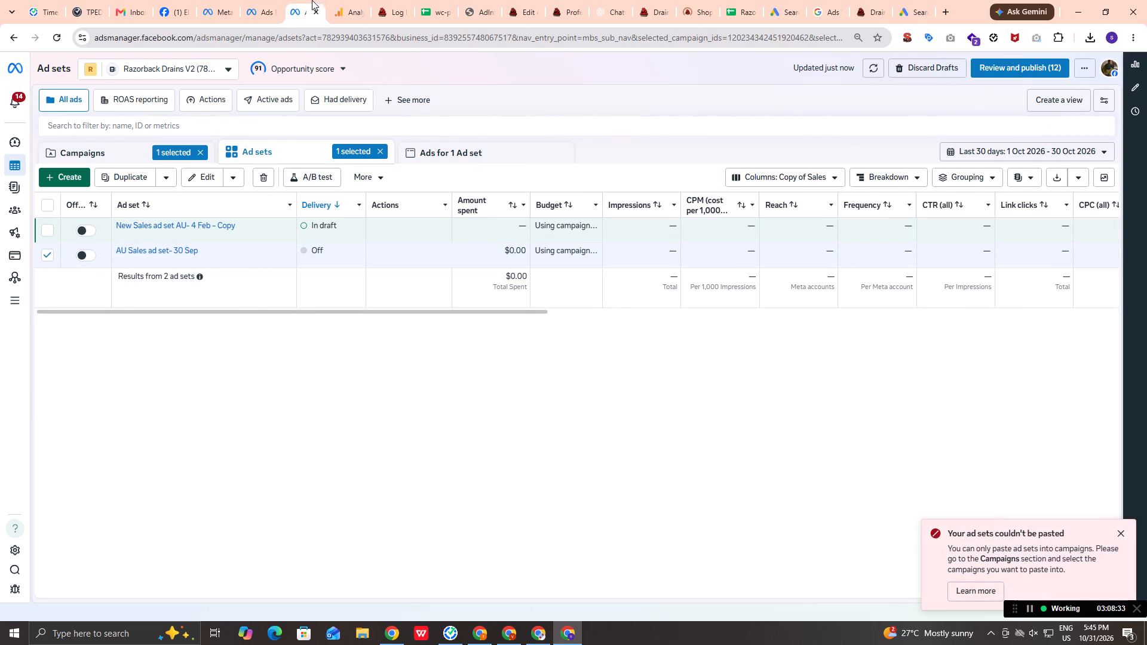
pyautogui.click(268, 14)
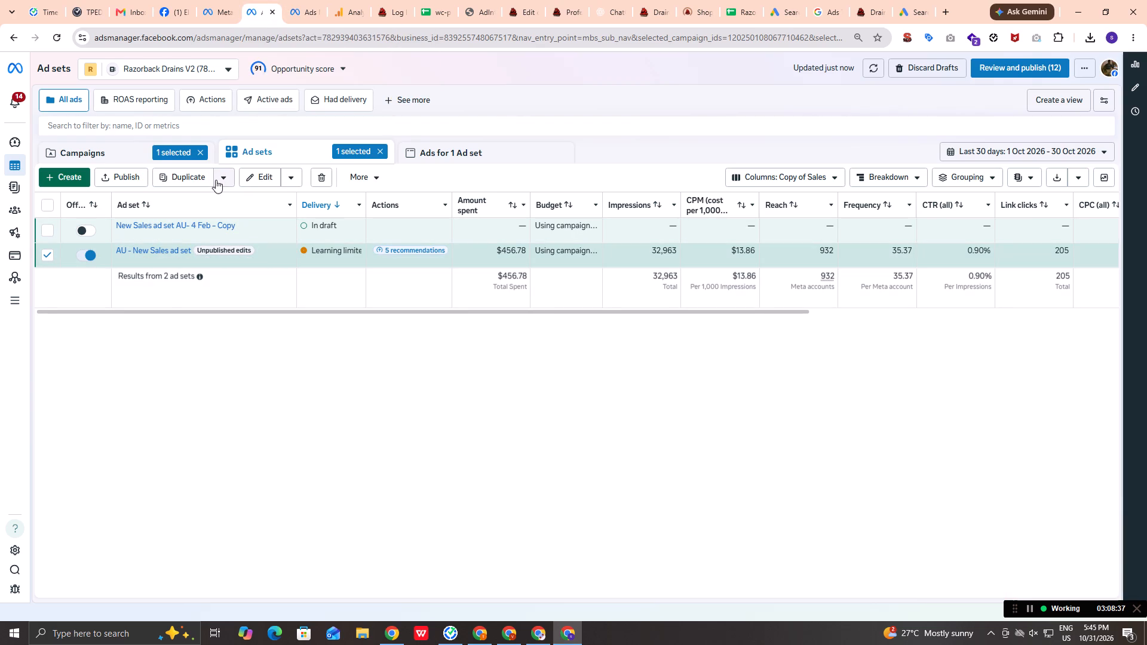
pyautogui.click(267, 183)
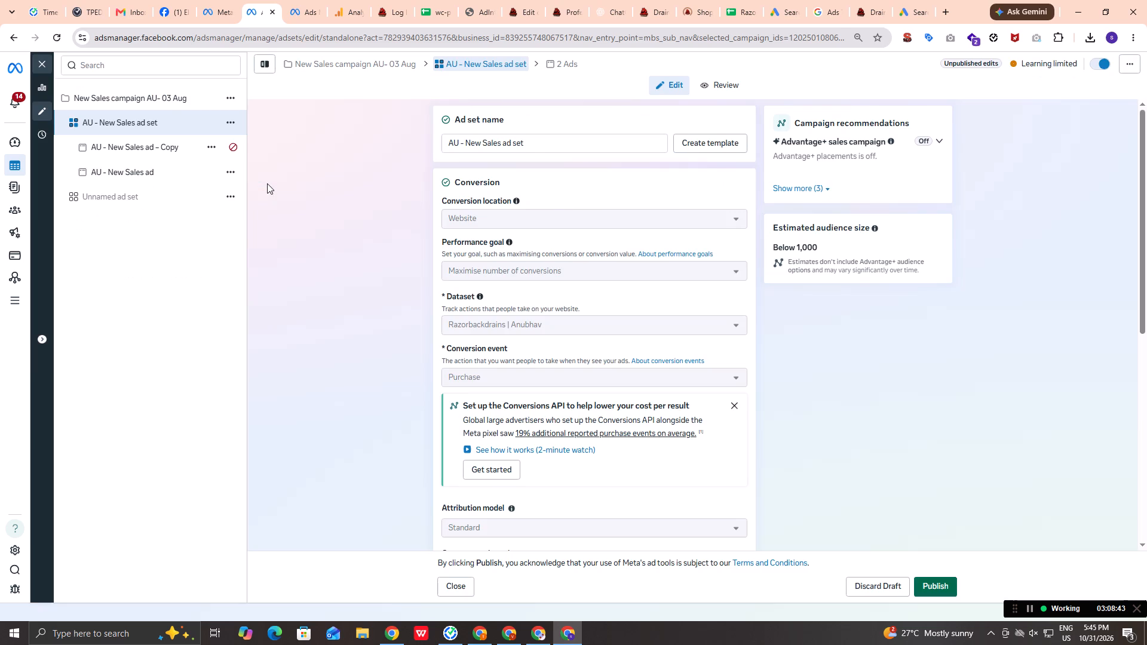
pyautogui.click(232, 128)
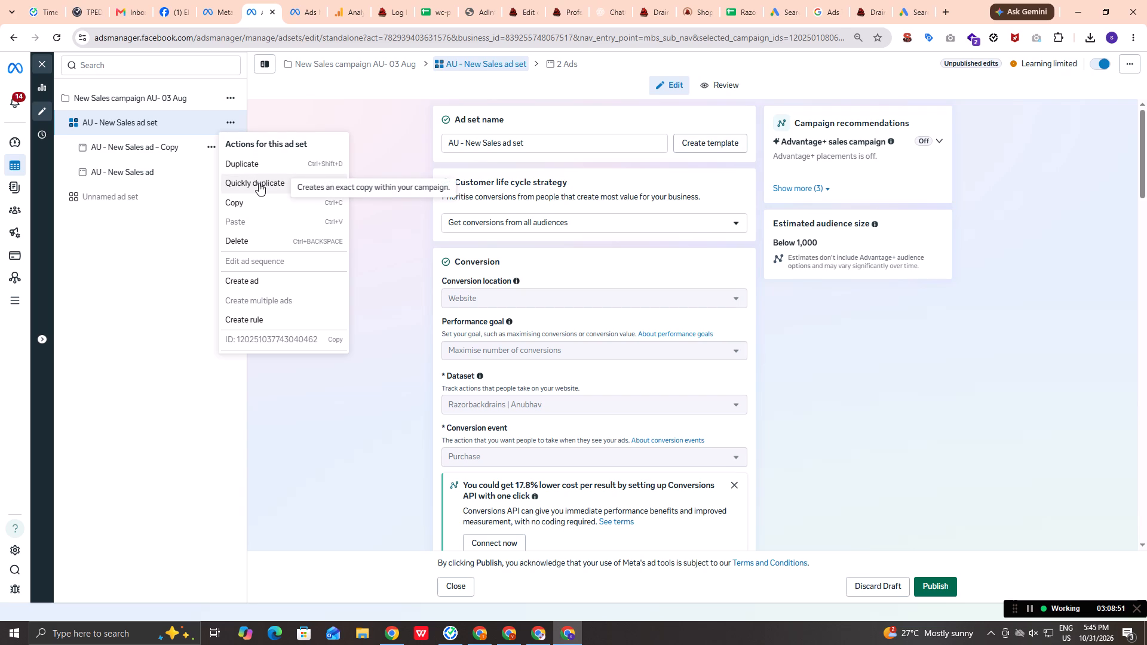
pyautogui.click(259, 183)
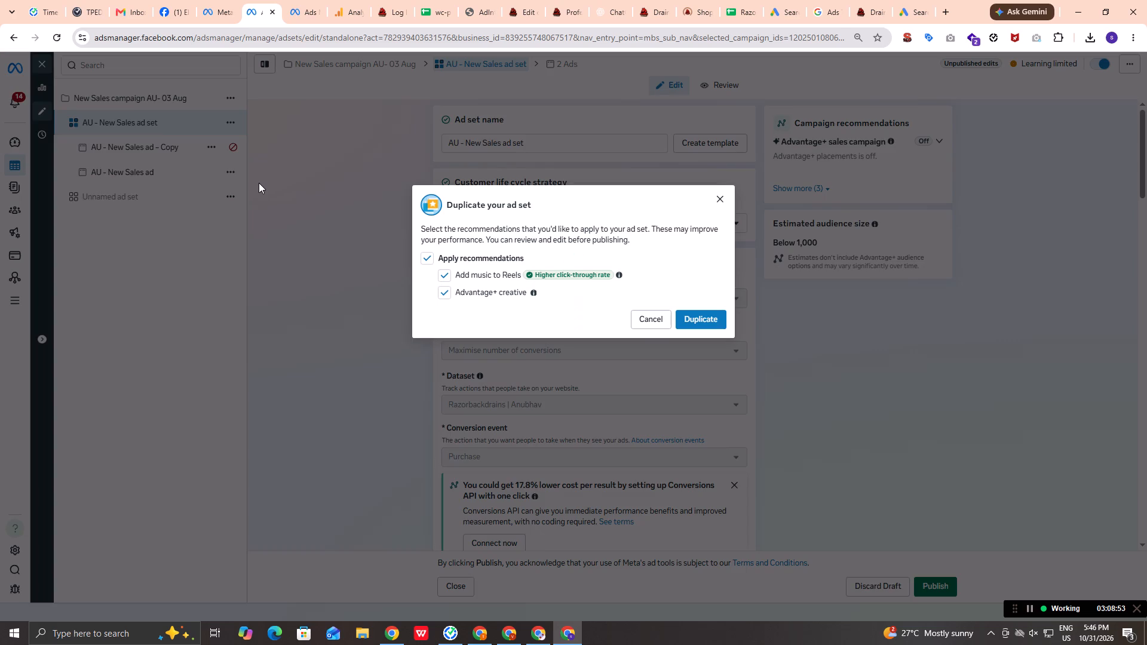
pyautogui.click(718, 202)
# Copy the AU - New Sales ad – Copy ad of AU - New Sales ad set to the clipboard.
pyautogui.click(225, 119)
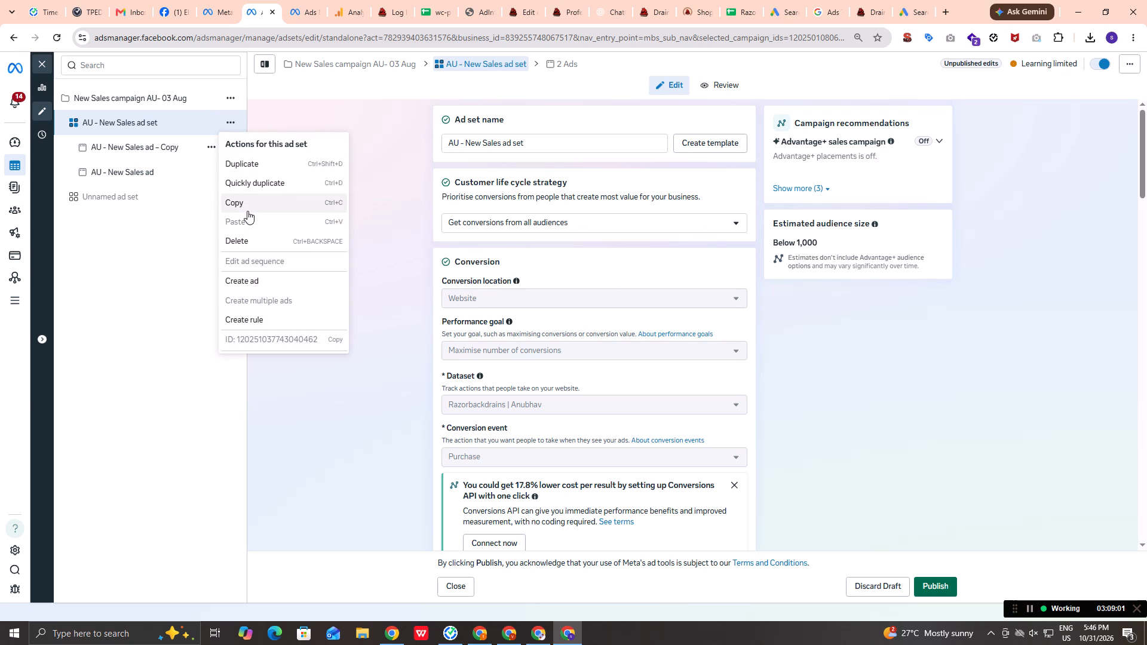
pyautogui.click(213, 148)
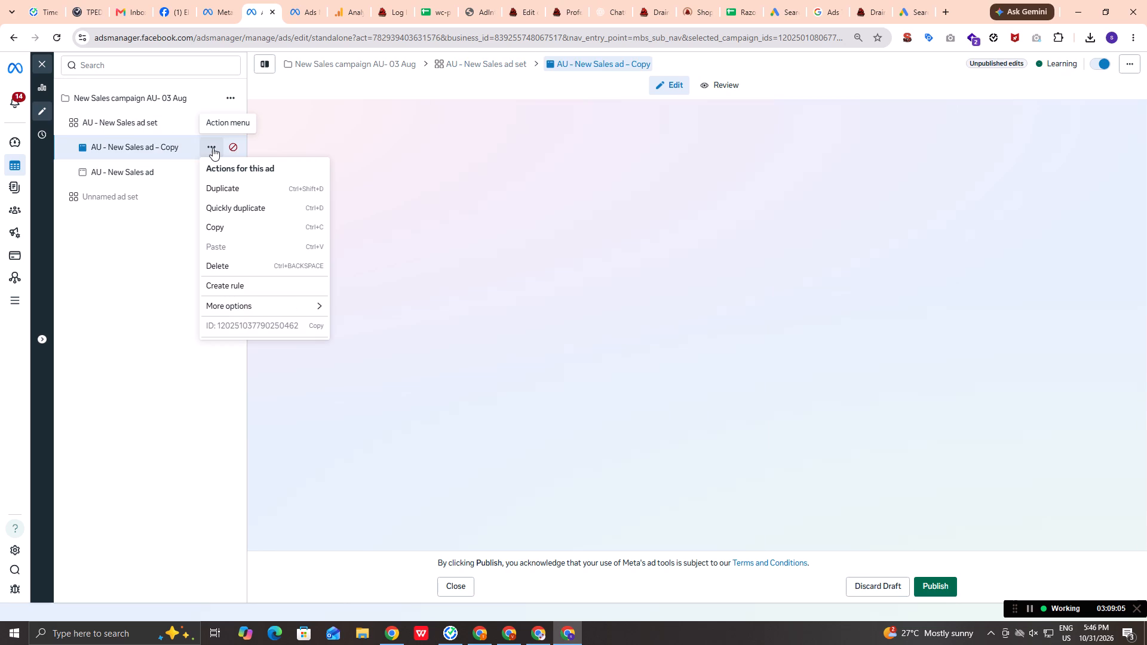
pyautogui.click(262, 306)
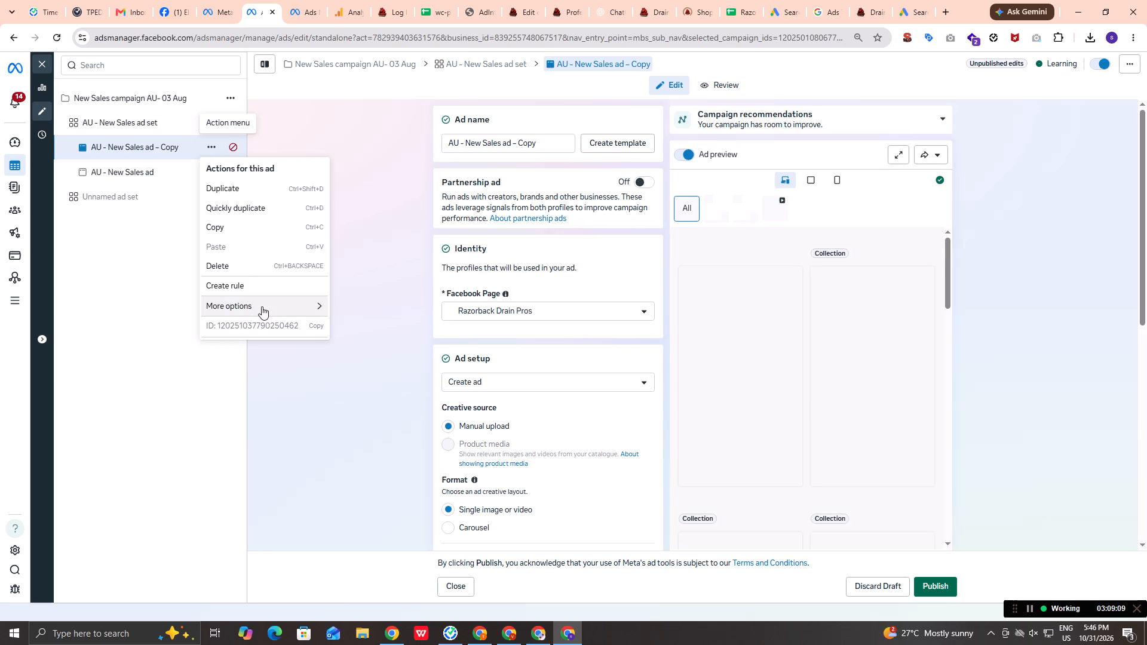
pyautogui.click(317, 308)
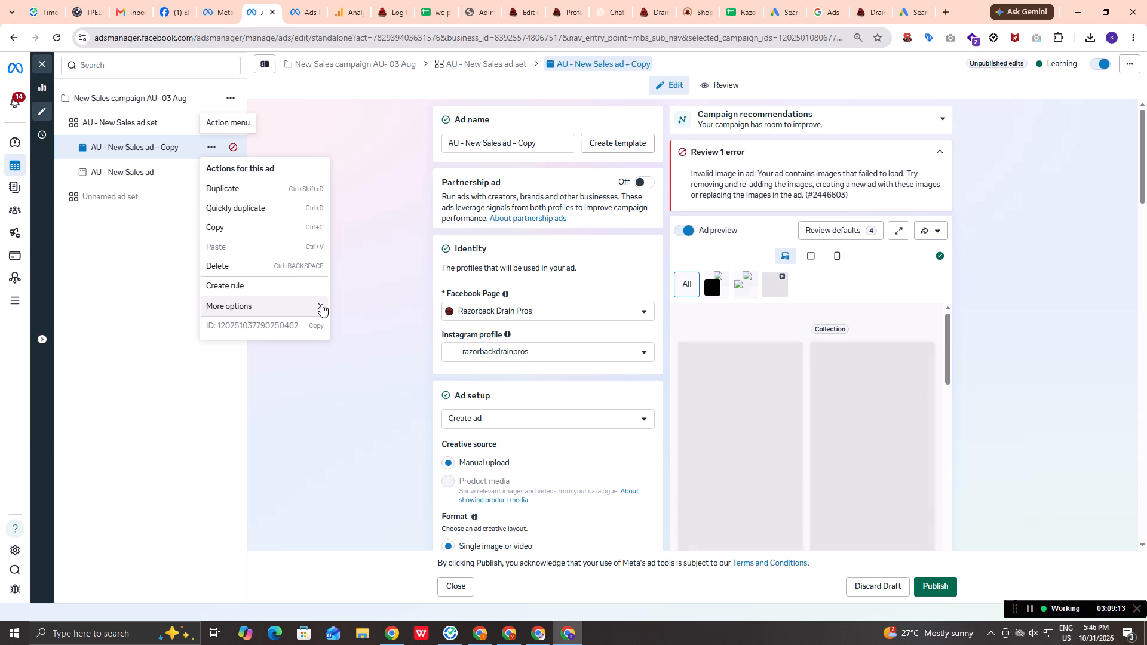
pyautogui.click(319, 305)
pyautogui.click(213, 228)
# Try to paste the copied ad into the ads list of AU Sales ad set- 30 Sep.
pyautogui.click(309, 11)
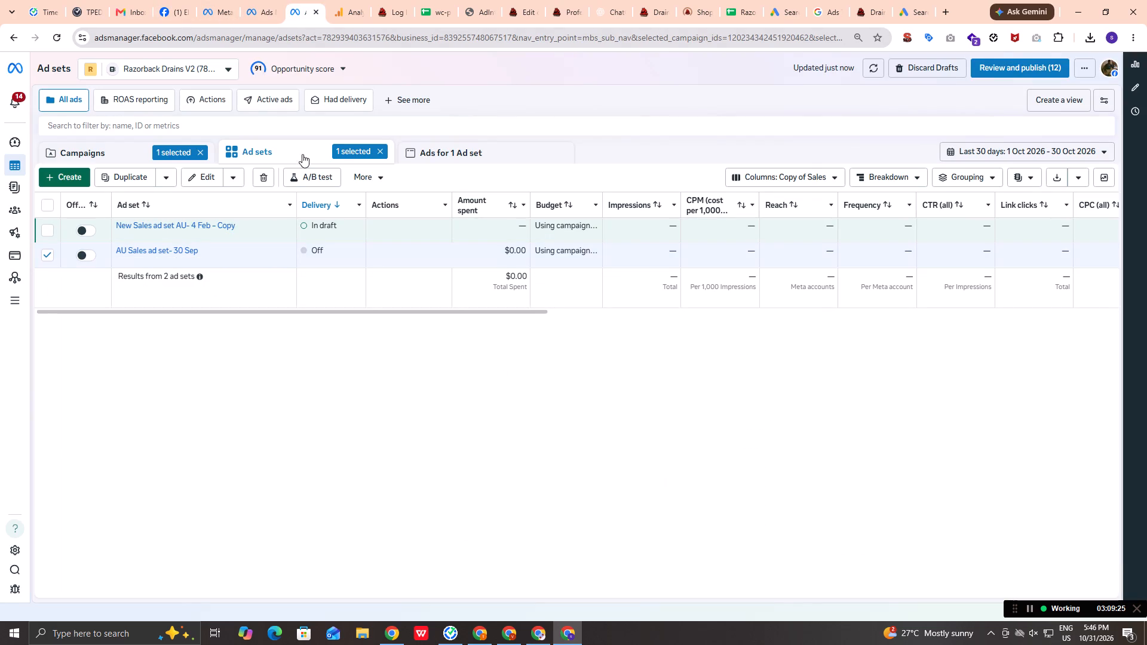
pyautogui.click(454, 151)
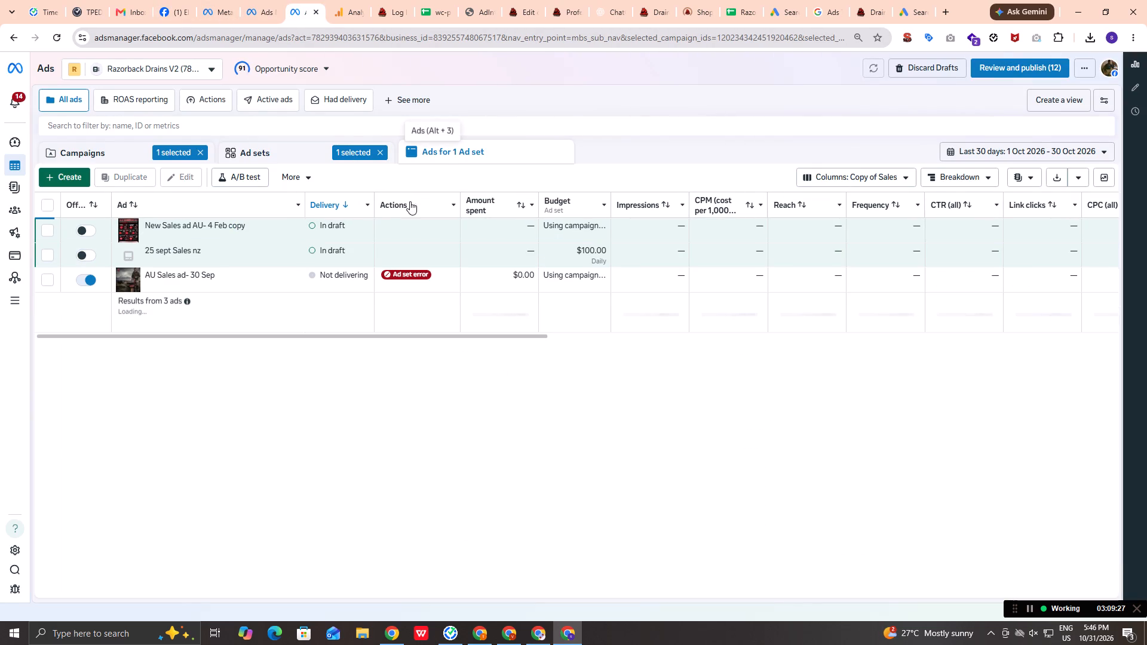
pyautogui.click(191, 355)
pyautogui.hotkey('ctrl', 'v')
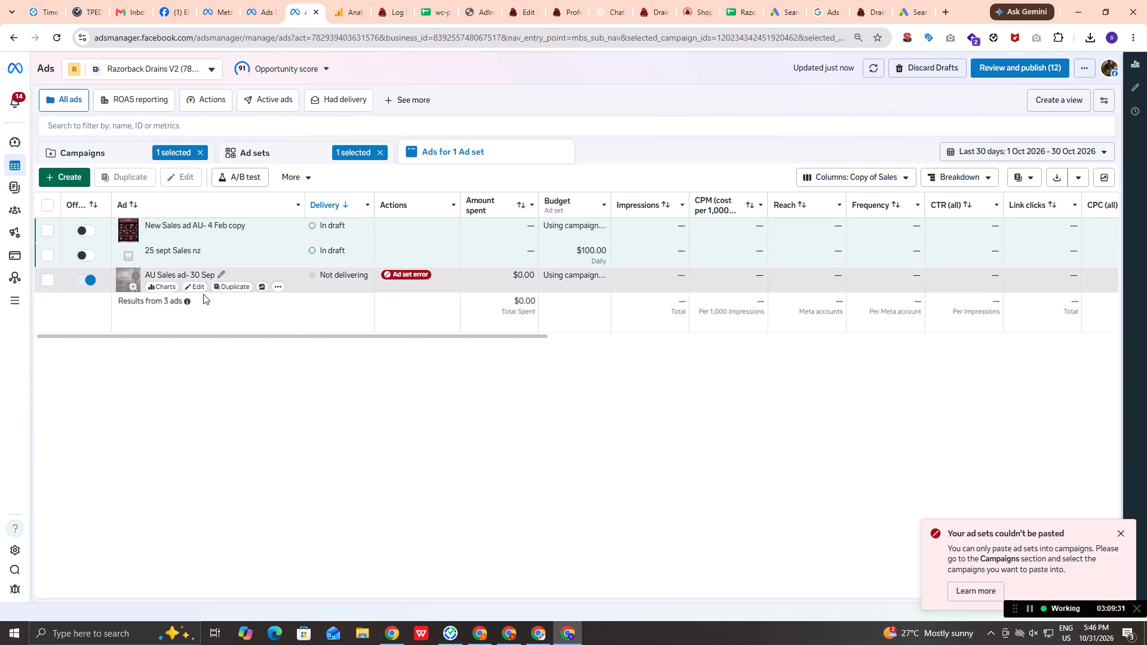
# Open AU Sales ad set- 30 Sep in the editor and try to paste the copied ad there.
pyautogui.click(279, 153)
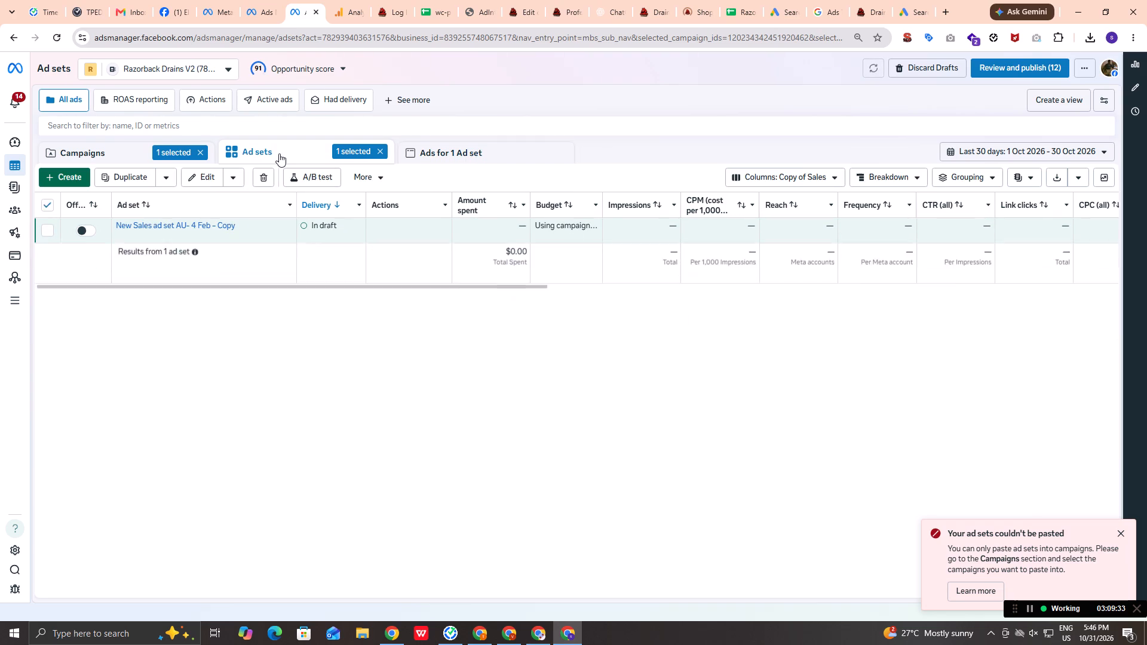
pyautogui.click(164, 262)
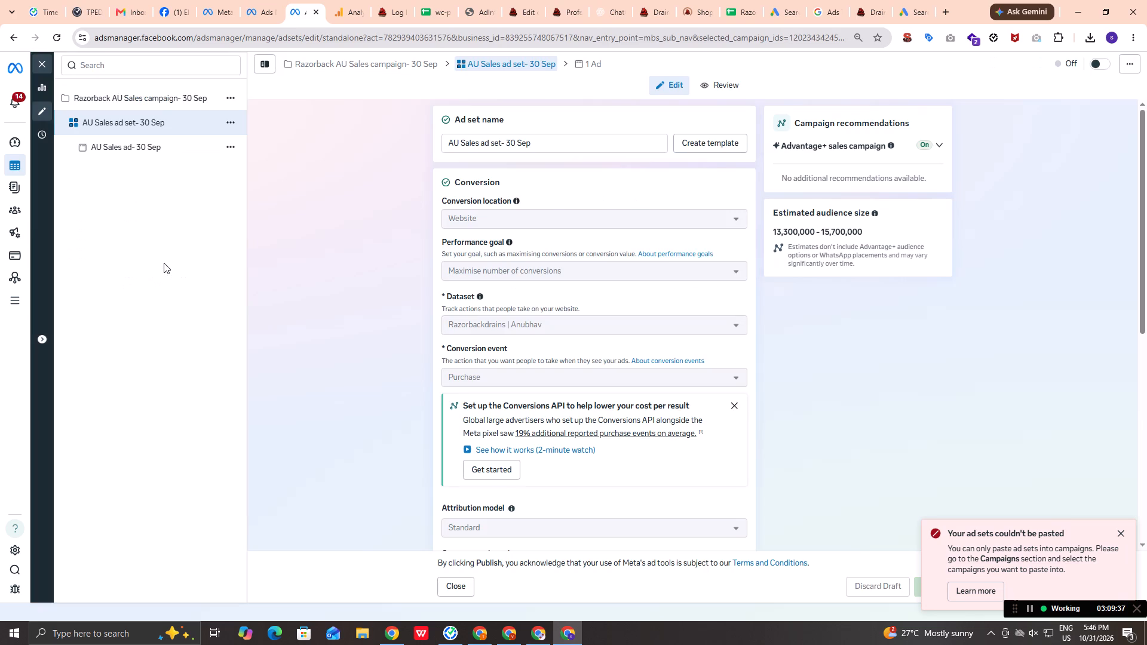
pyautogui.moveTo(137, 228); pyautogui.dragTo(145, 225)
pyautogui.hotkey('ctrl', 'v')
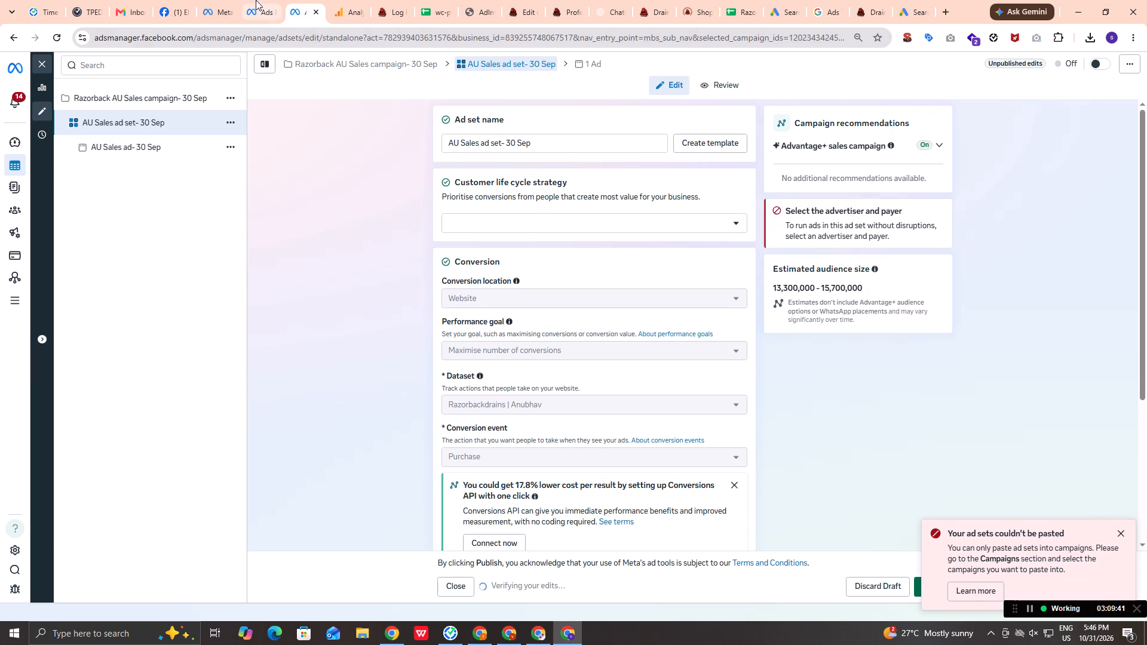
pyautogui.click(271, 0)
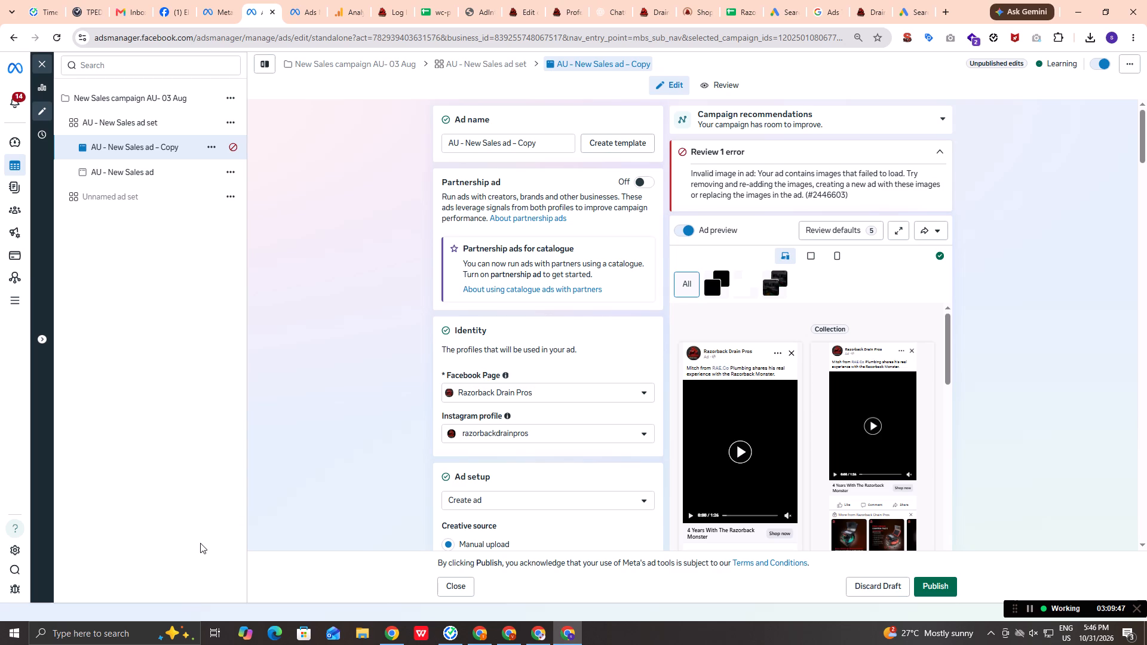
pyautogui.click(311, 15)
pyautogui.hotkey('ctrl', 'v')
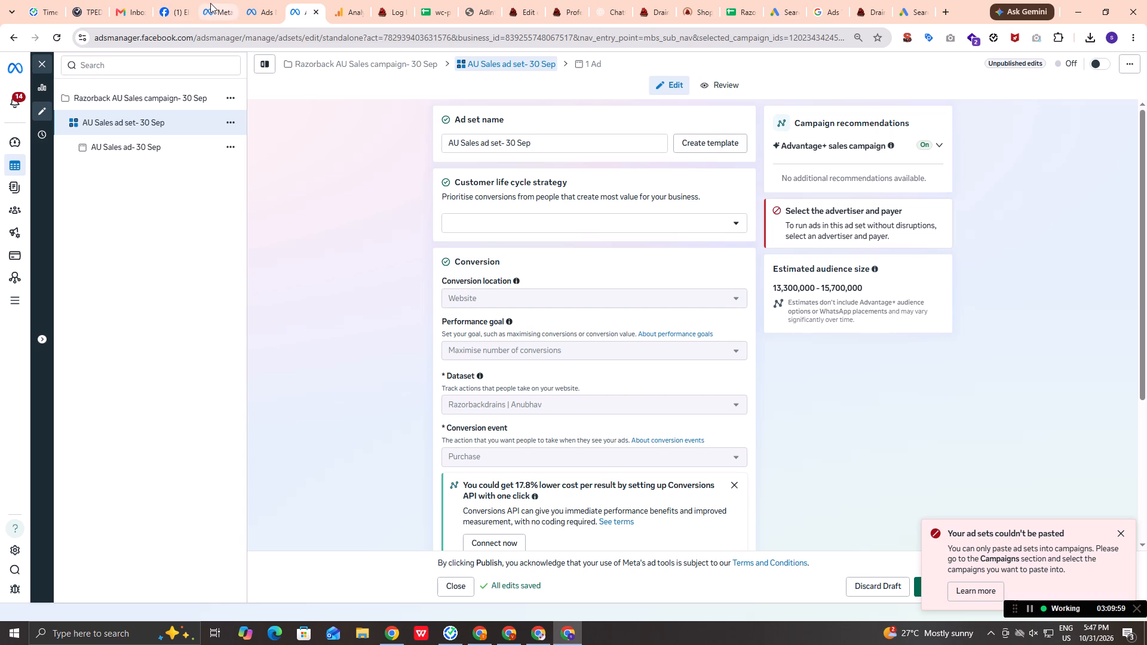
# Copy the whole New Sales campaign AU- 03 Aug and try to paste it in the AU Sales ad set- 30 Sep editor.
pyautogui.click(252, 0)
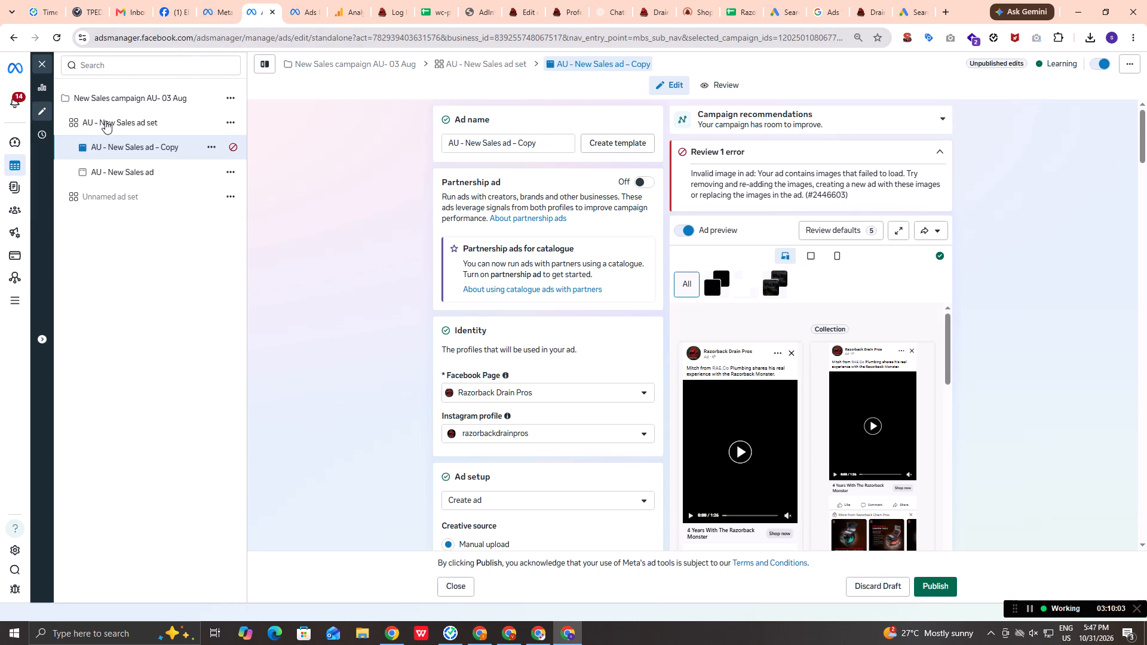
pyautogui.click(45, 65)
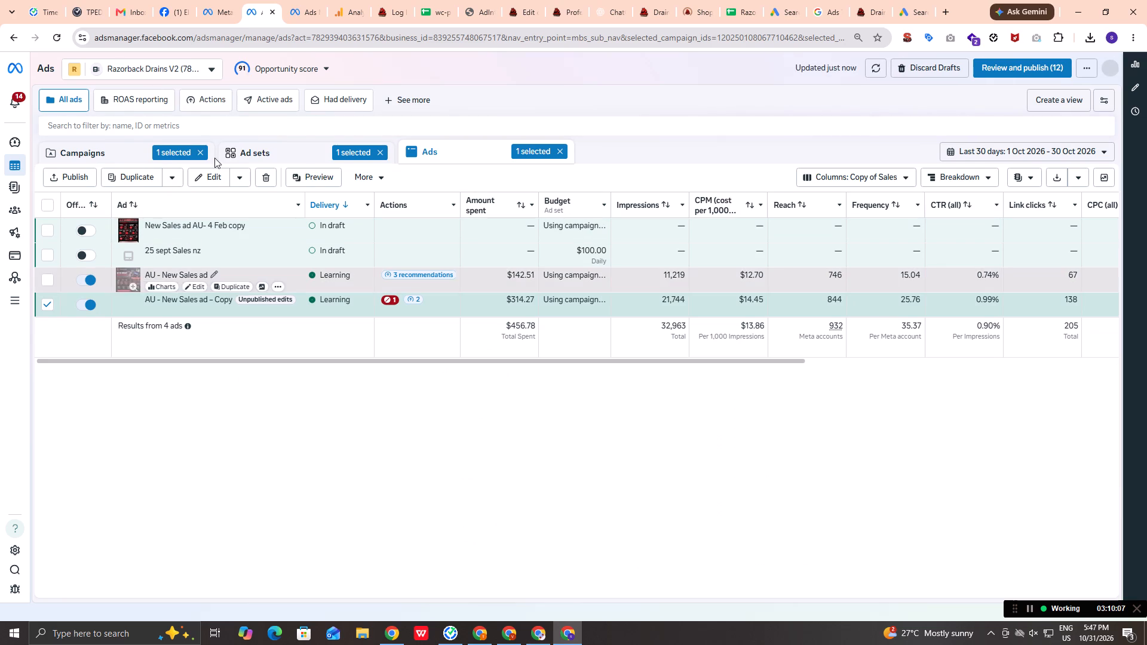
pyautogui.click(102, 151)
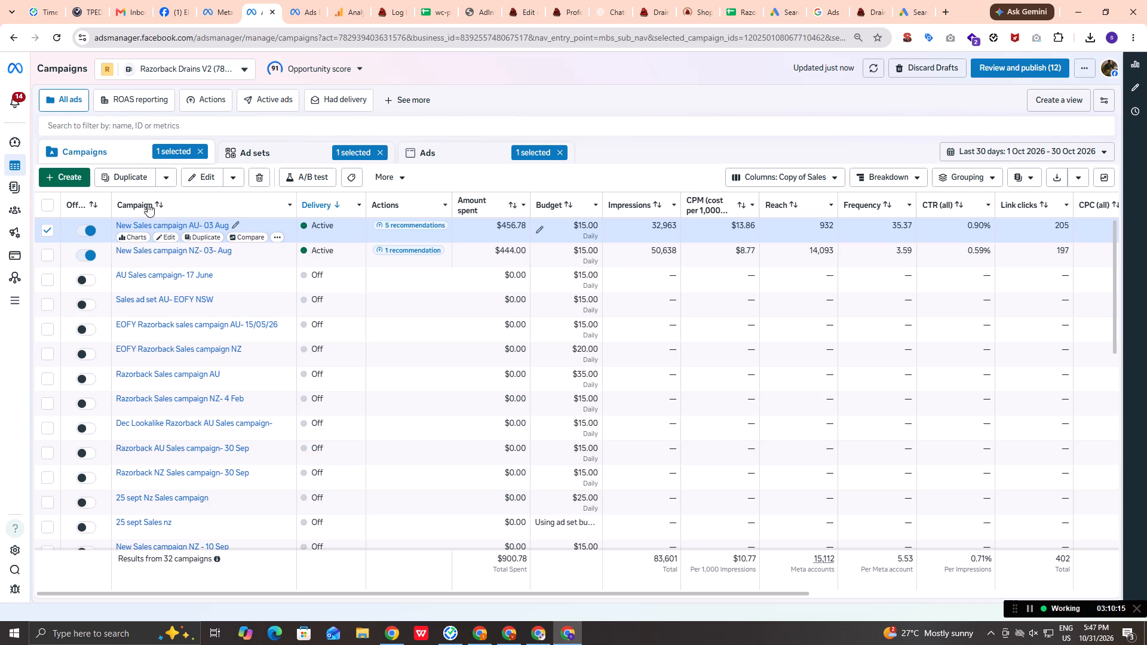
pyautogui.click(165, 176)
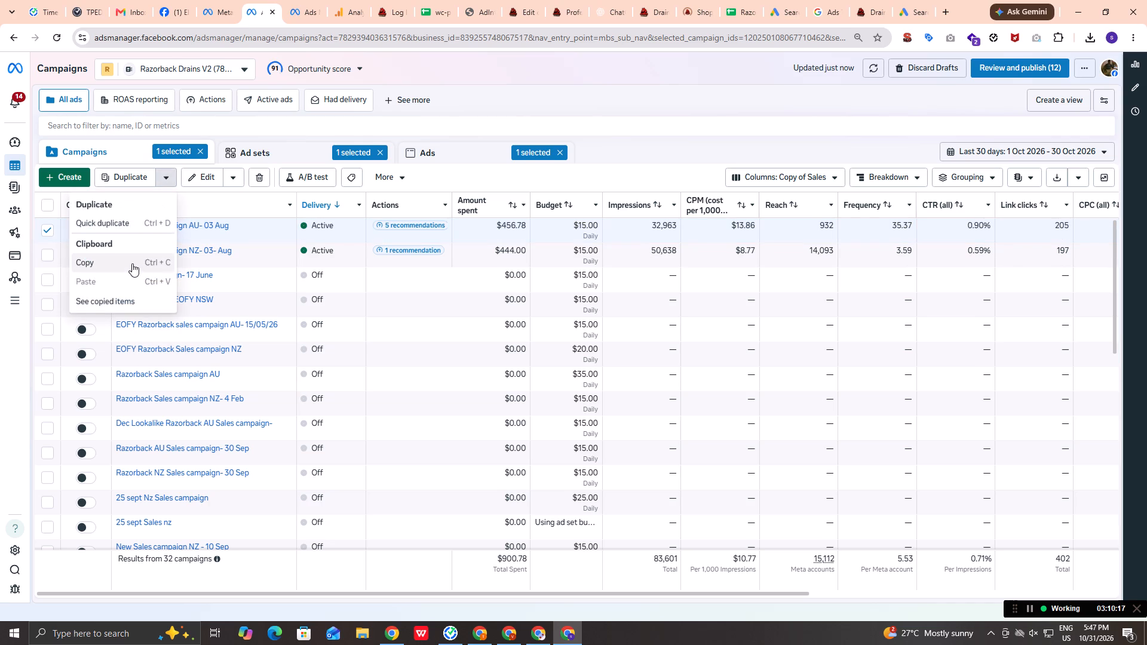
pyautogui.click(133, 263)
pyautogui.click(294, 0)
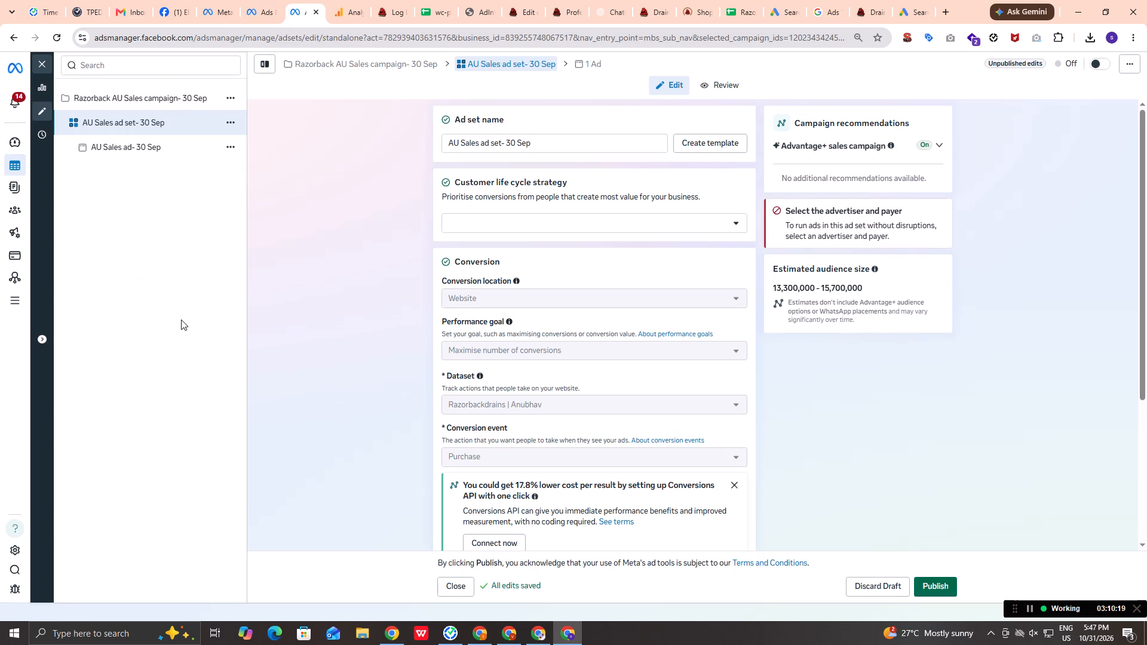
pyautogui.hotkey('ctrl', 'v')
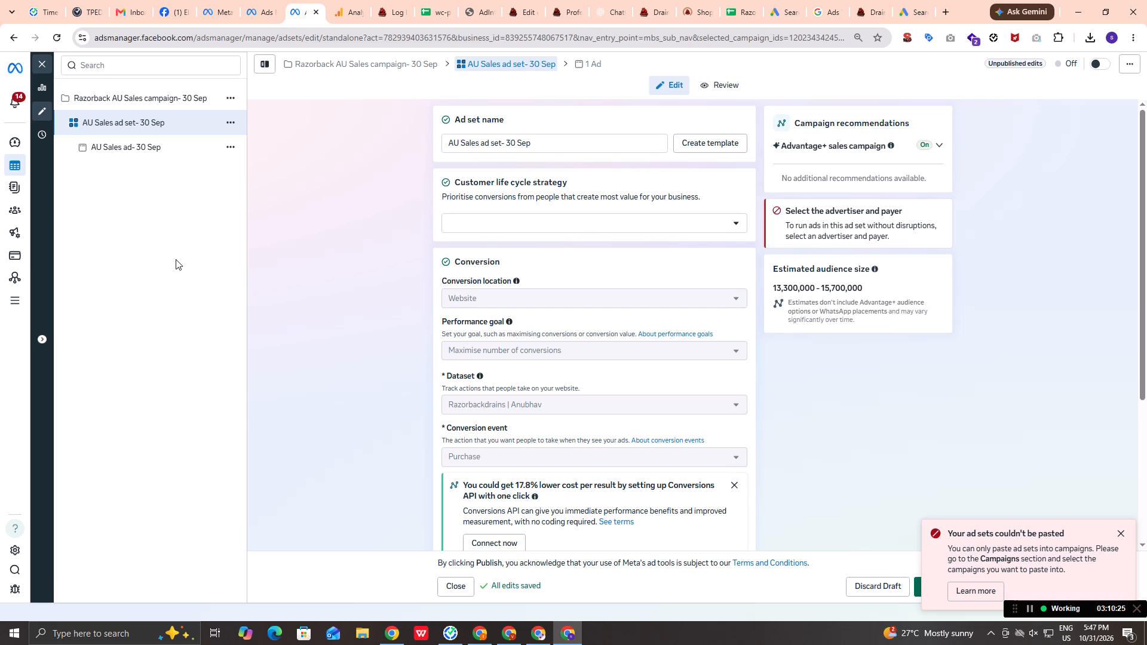
# Copy AU - New Sales ad set to the clipboard again from the New Sales campaign AU- 03 Aug editor.
pyautogui.click(252, 4)
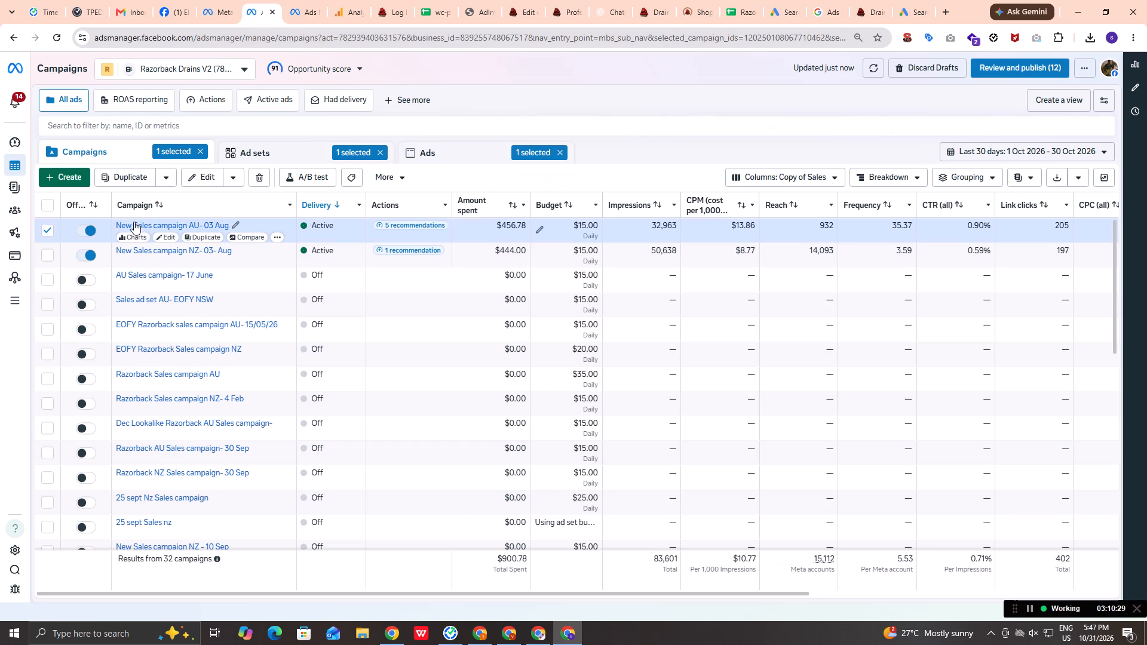
pyautogui.click(168, 222)
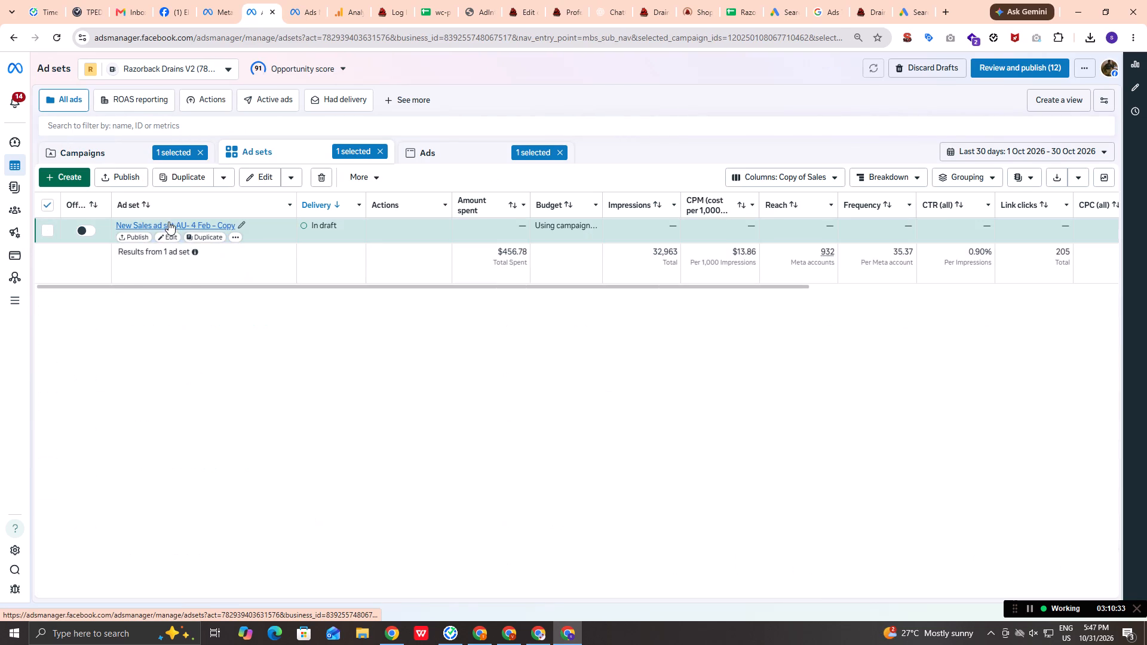
pyautogui.click(168, 236)
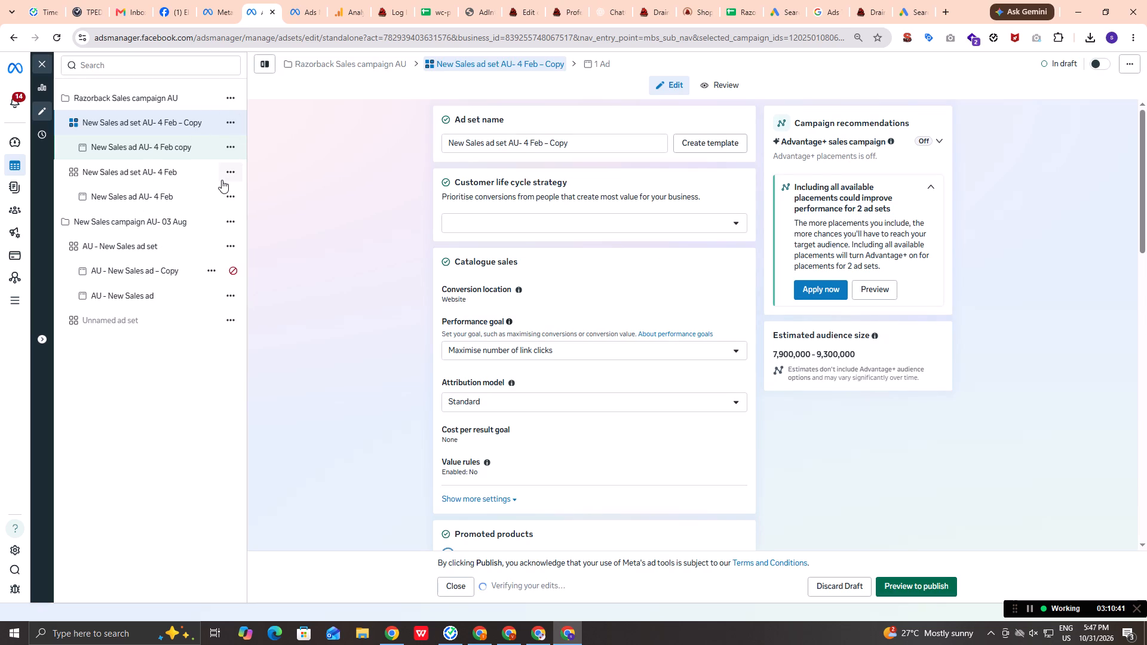
pyautogui.click(154, 246)
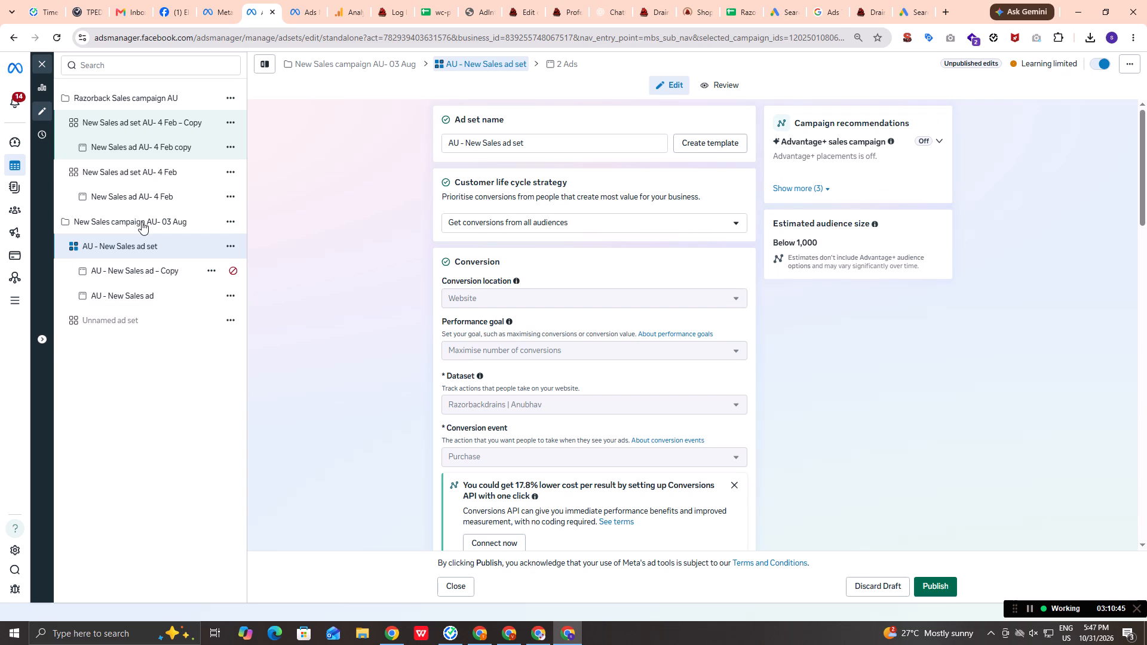
pyautogui.click(235, 244)
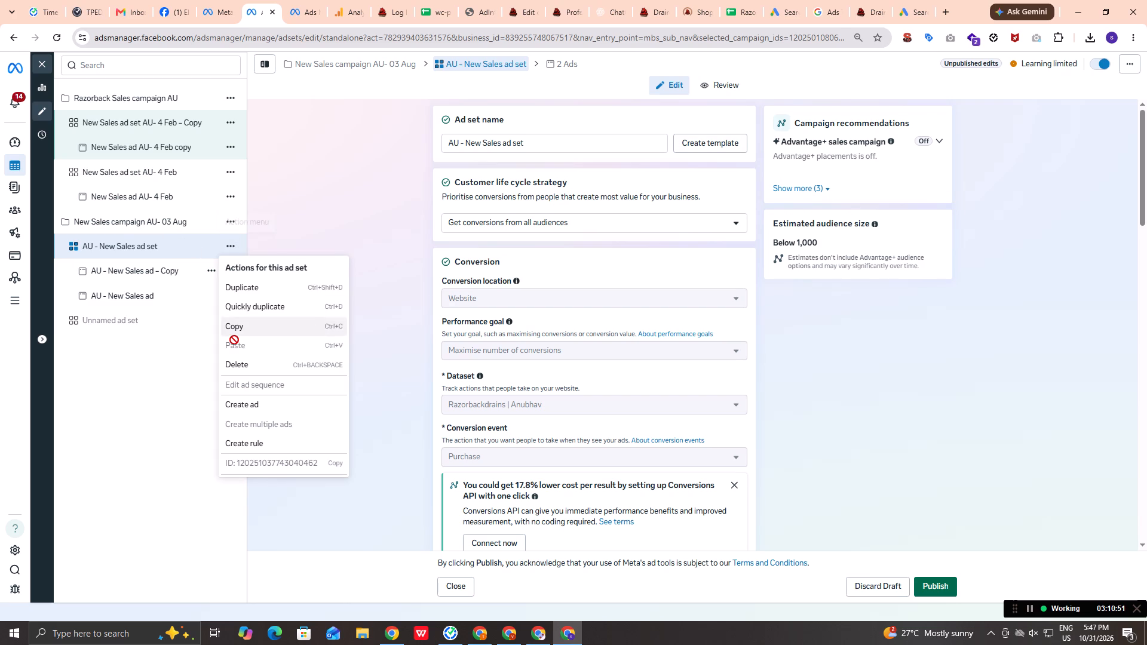
pyautogui.click(240, 328)
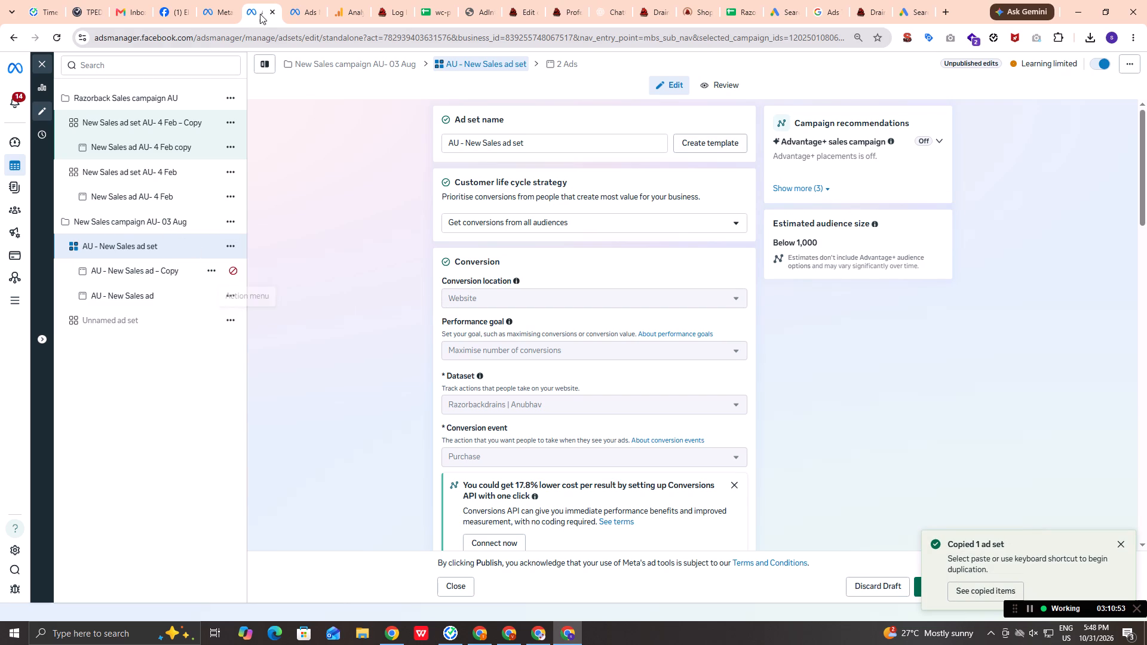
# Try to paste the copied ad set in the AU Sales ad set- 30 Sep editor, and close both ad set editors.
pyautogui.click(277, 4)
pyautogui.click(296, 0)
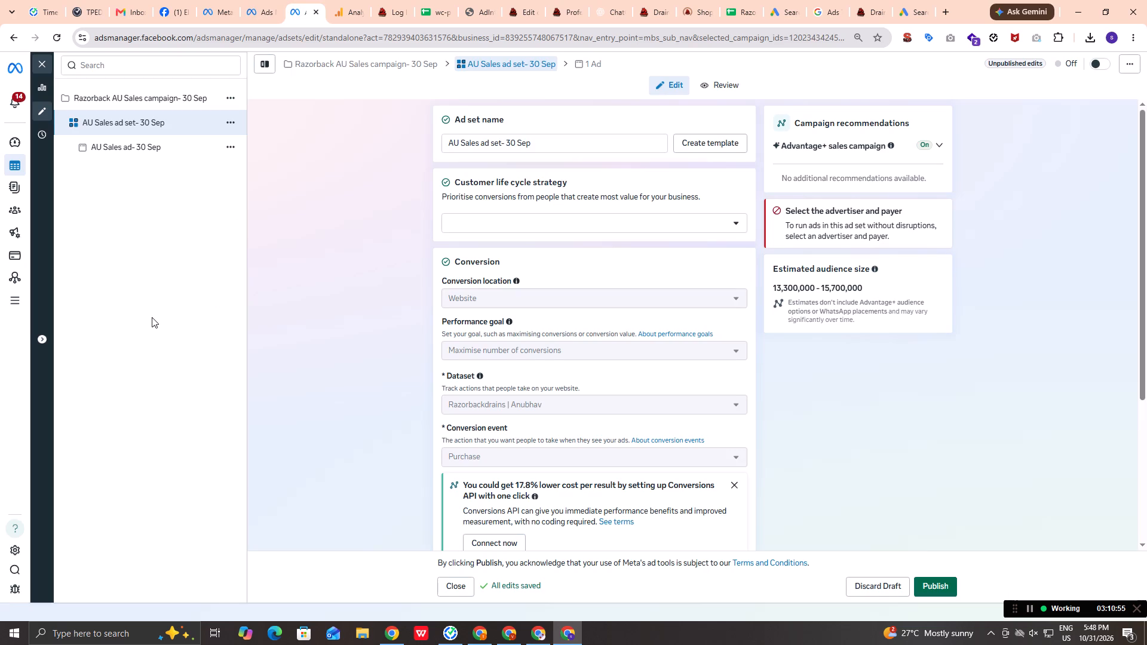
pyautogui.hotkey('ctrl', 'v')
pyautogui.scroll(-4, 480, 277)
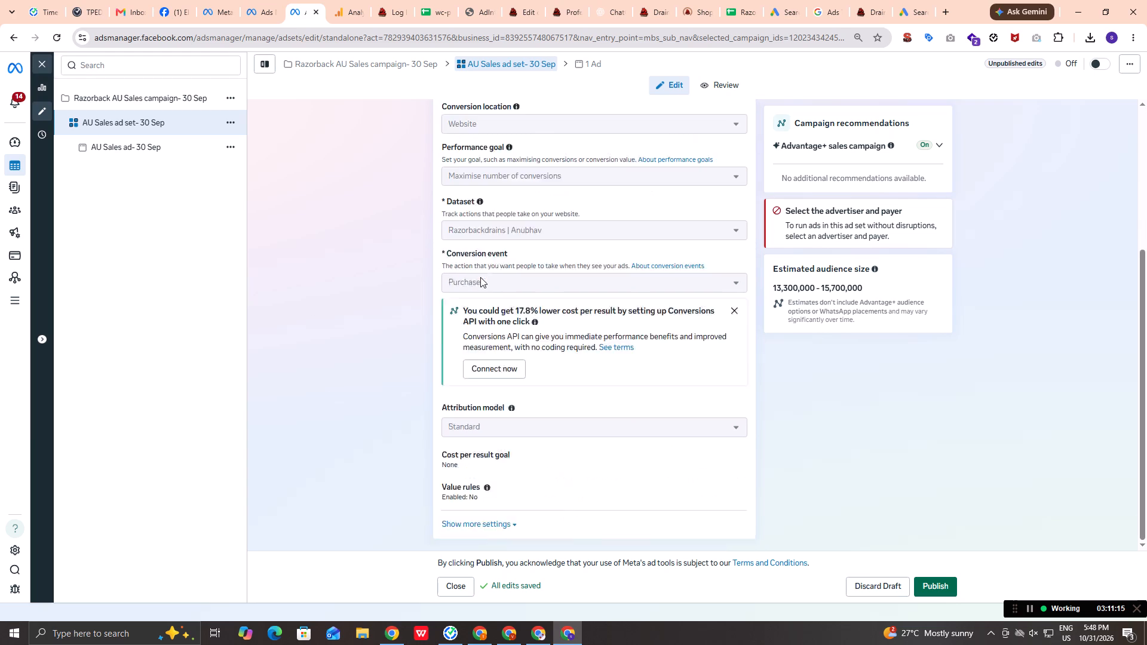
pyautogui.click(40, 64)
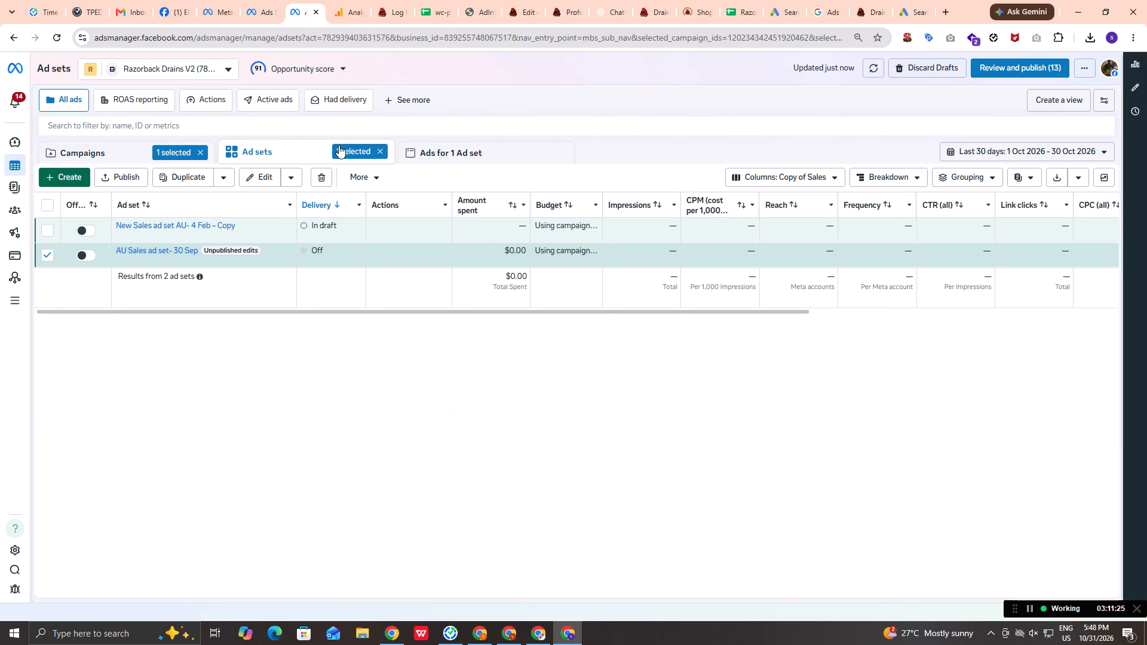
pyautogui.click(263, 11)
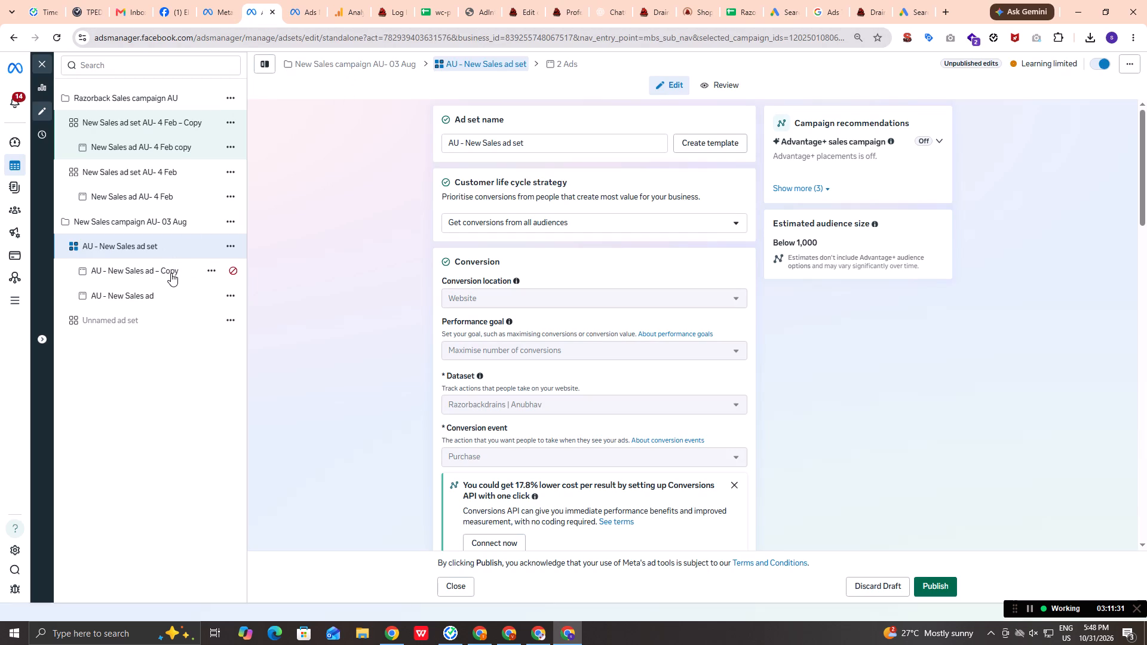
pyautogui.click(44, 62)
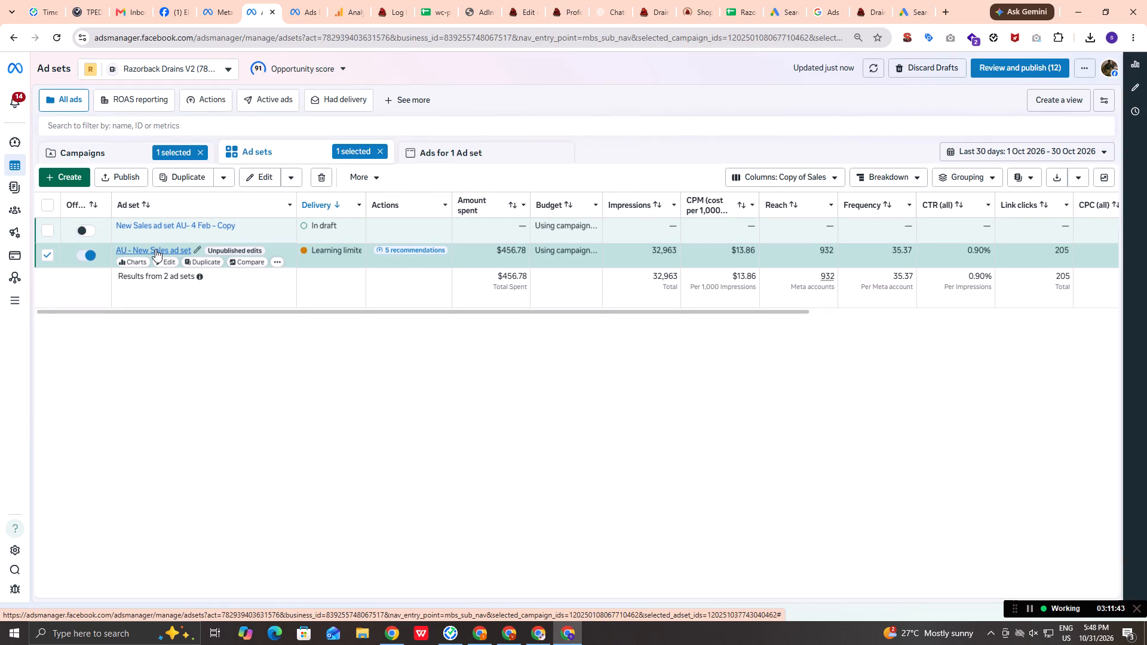
# Turn off AU Sales ad- 30 Sep in AU Sales ad set- 30 Sep.
pyautogui.click(297, 0)
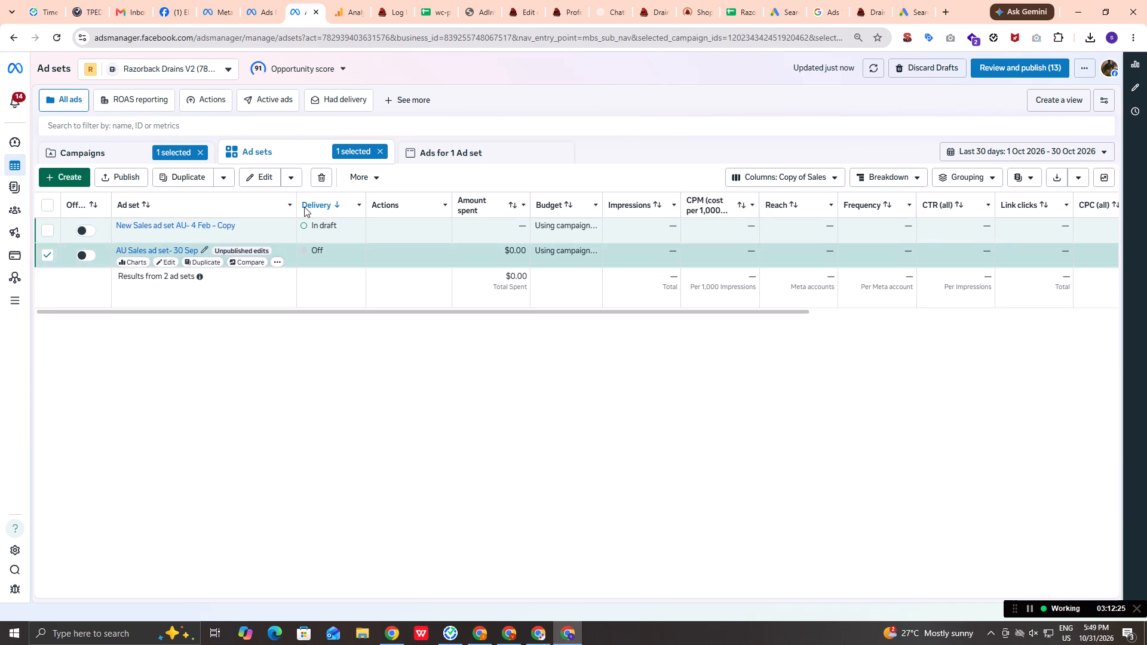
pyautogui.click(423, 154)
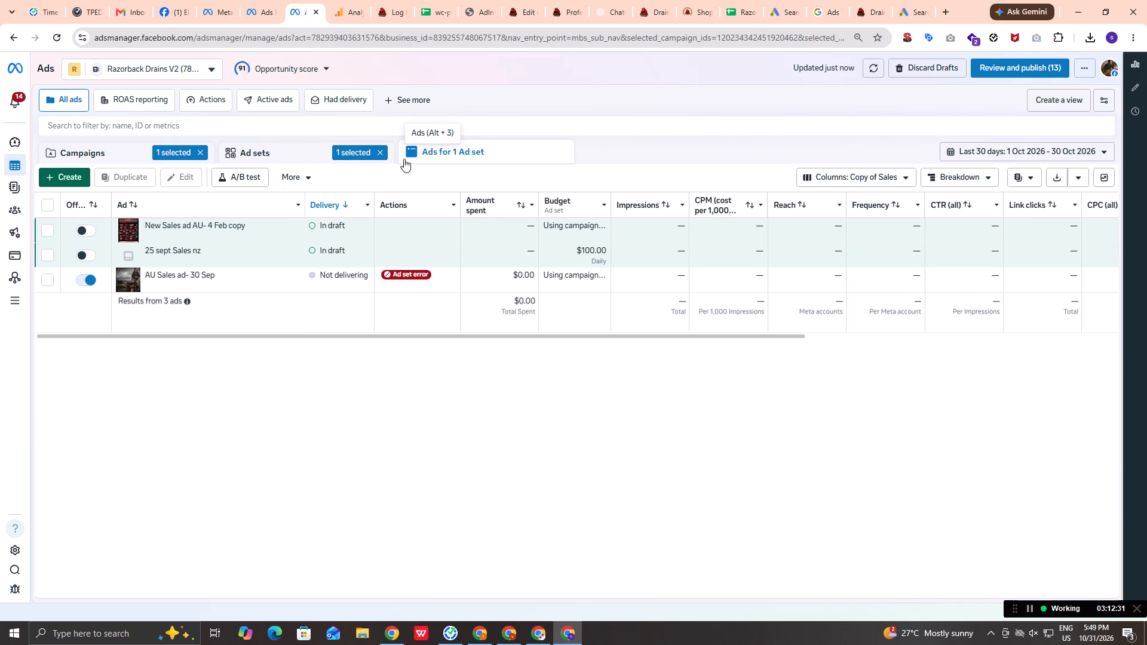
pyautogui.click(76, 279)
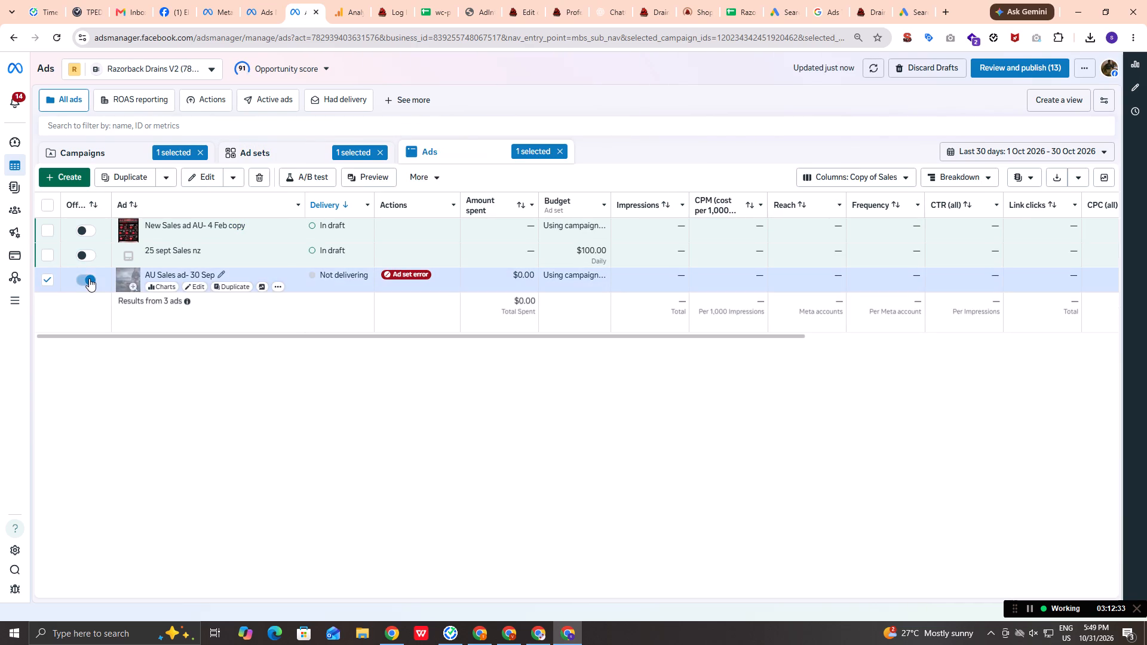
# Open AU Sales ad set- 30 Sep in the editor.
pyautogui.click(275, 156)
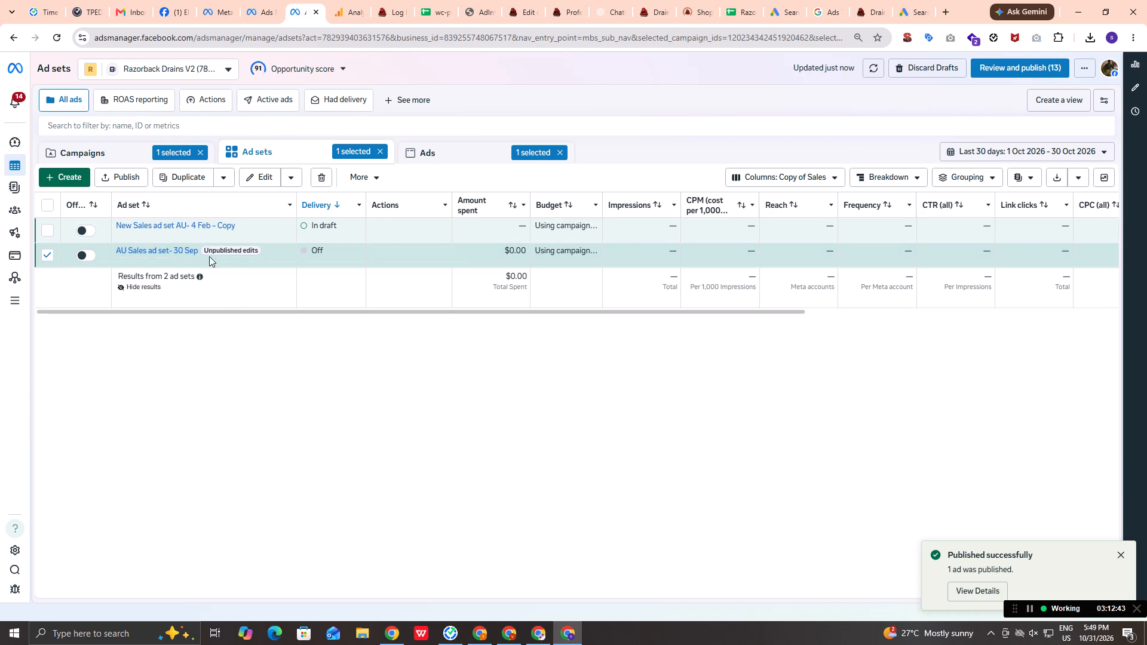
pyautogui.click(164, 259)
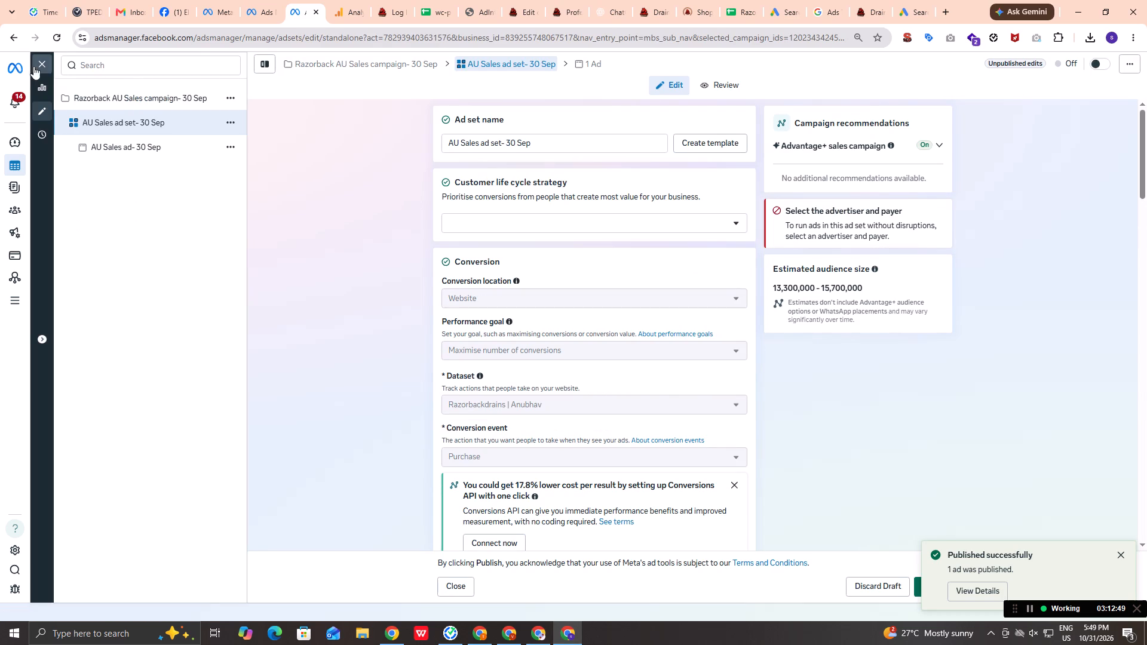
# Check which ads are listed under AU - New Sales ad set in New Sales campaign AU- 03 Aug.
pyautogui.hotkey('ctrl', 'shift', 'Tab')
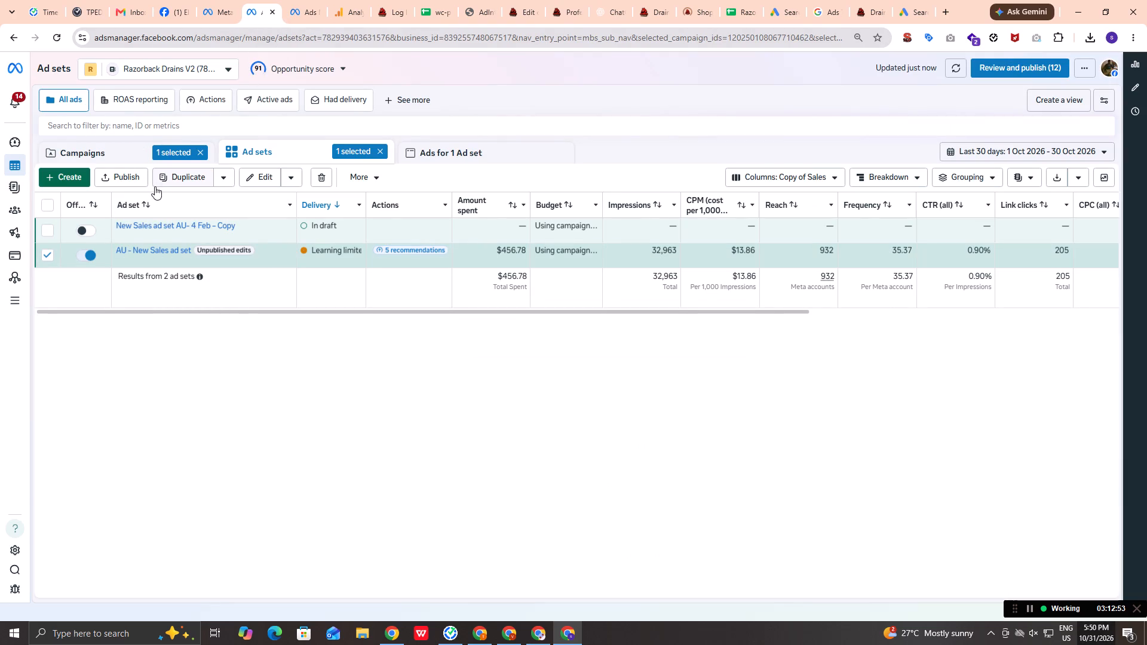
pyautogui.click(118, 155)
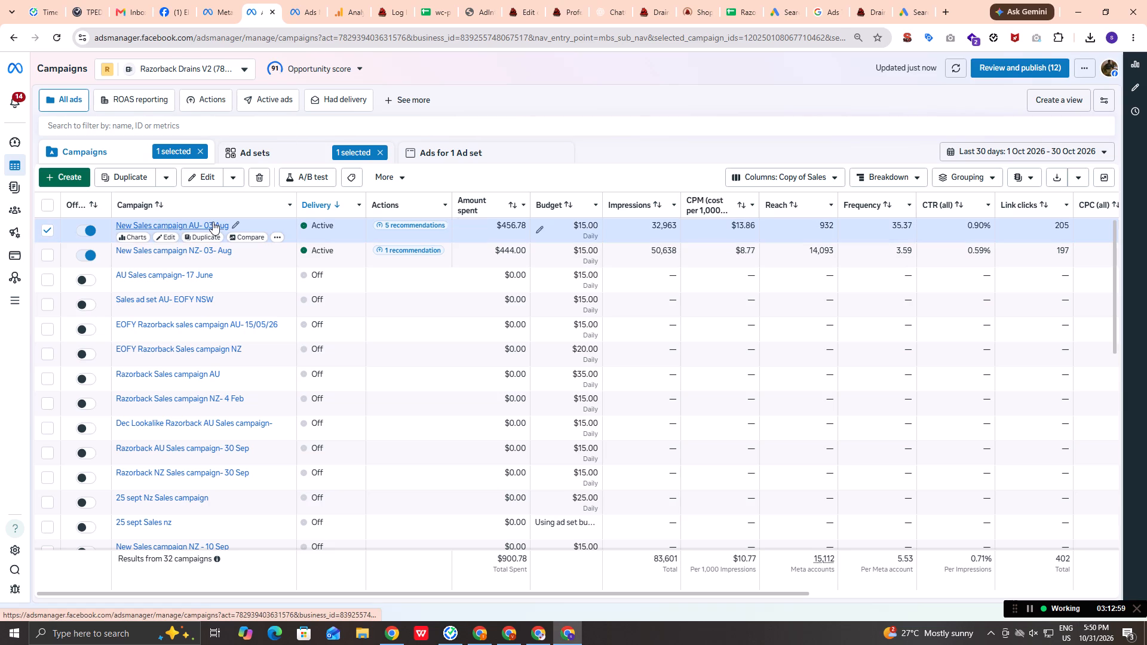
pyautogui.click(504, 154)
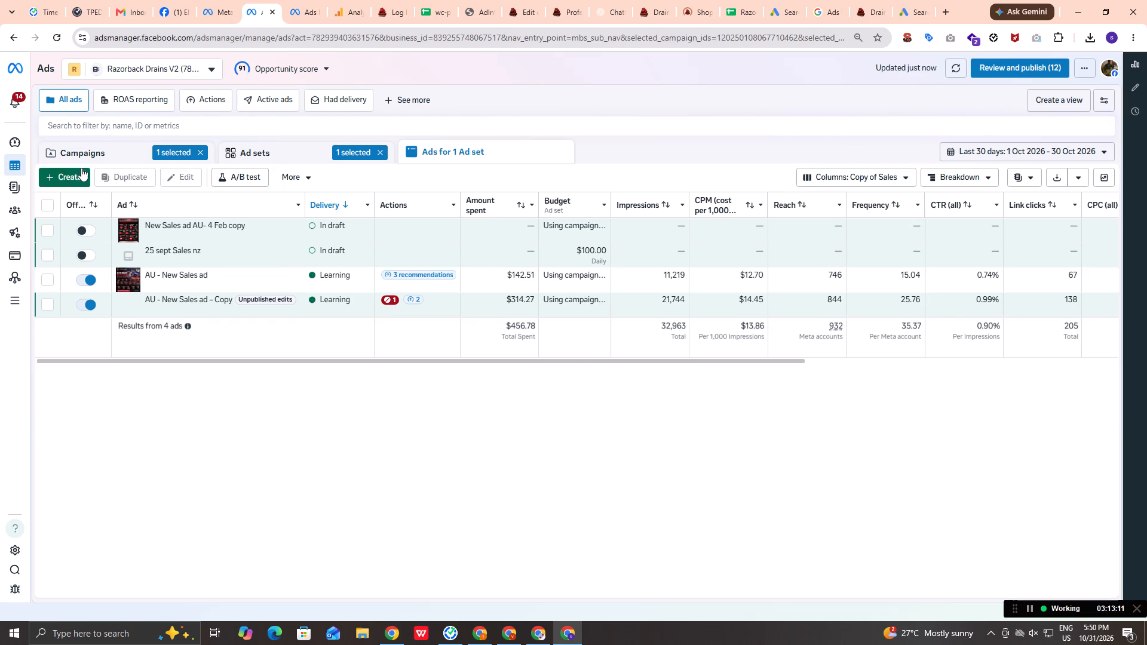
# Copy AU Sales ad- 30 Sep to the clipboard from the Razorback AU Sales campaign- 30 Sep editor.
pyautogui.click(317, 0)
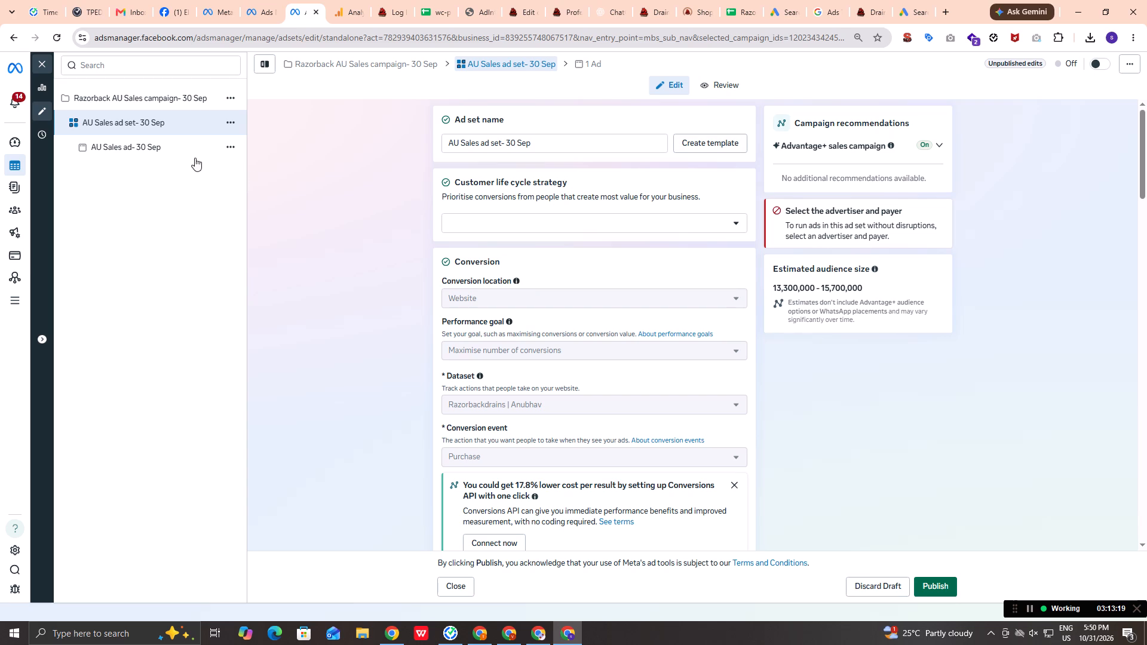
pyautogui.click(225, 148)
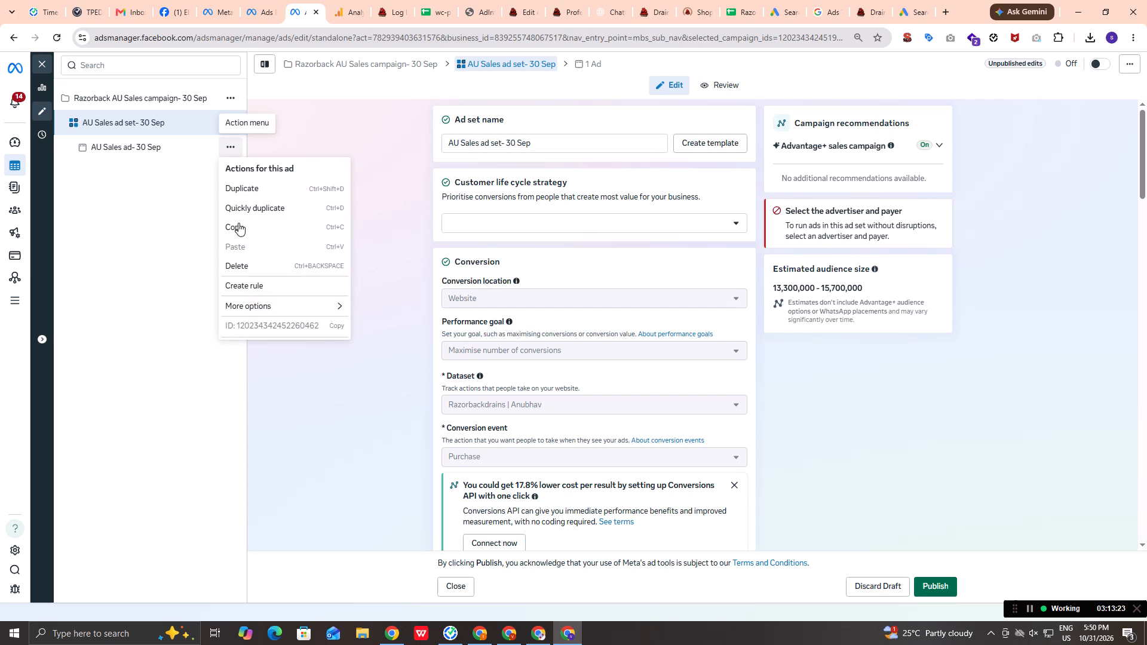
pyautogui.click(239, 225)
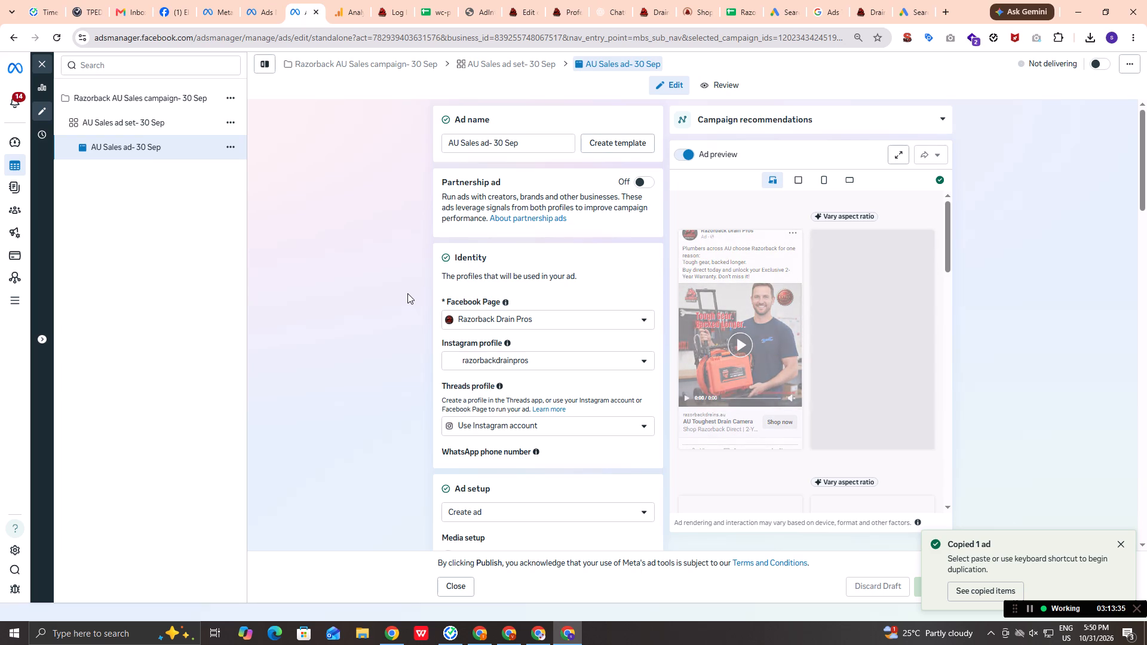
pyautogui.scroll(-2, 869, 422)
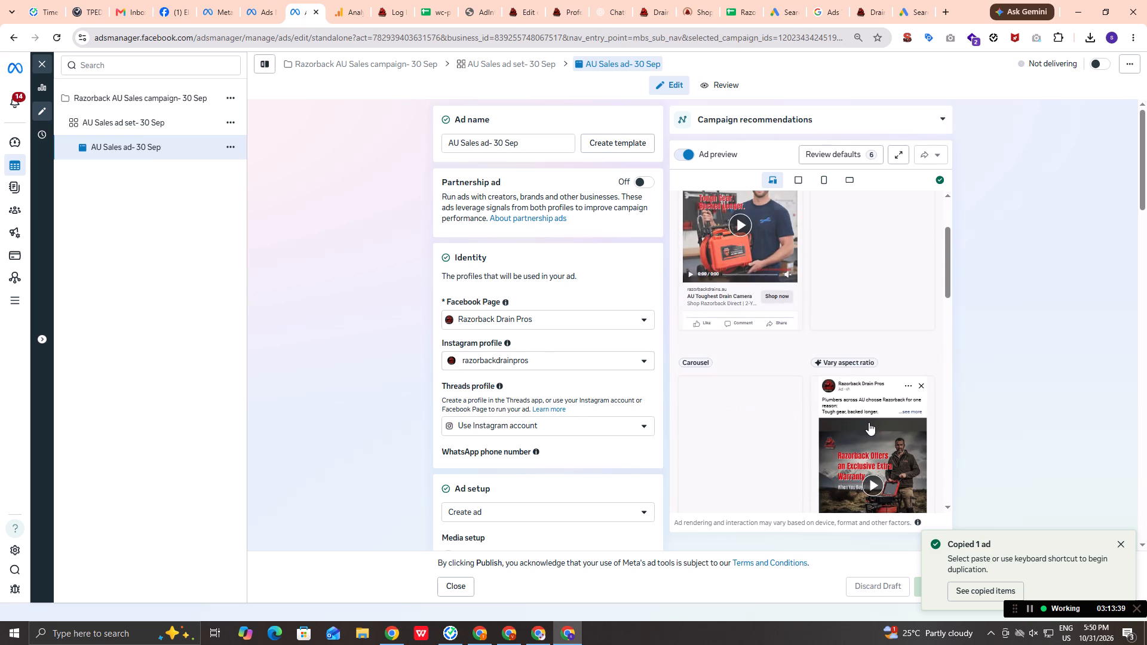
pyautogui.click(267, 0)
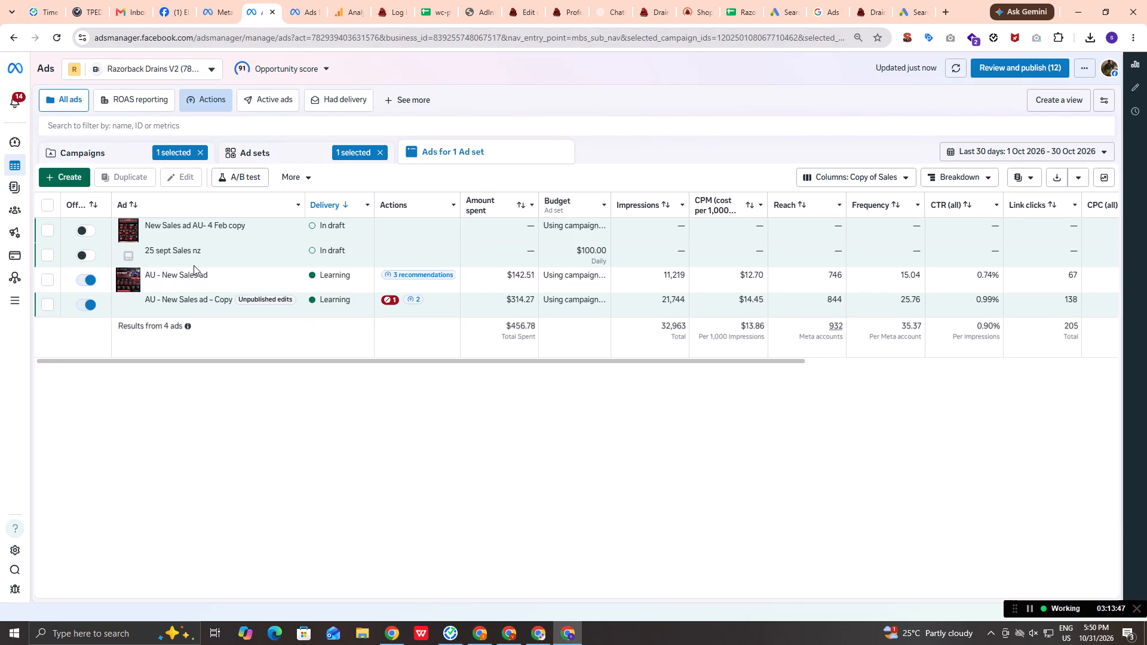
pyautogui.click(309, 0)
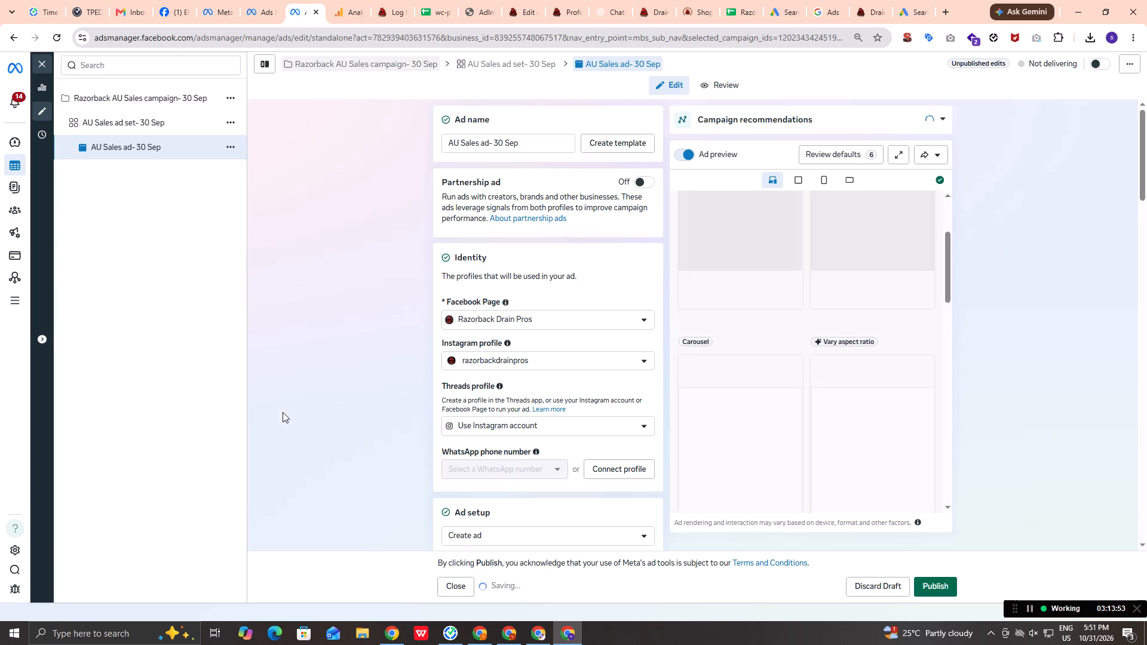
pyautogui.click(271, 0)
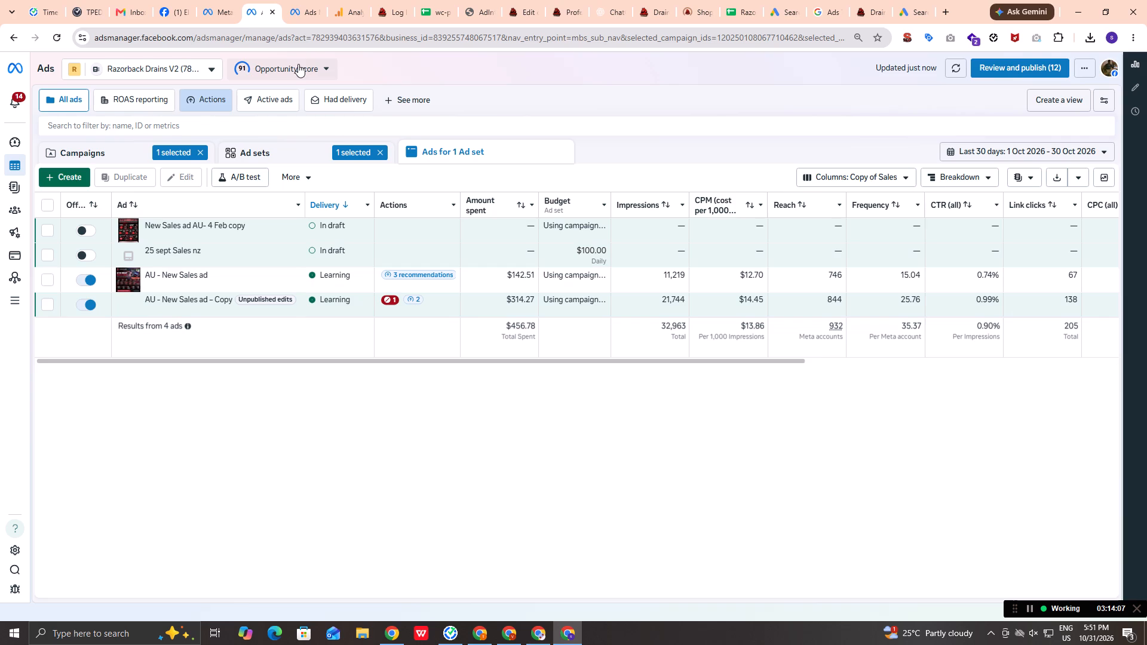
pyautogui.click(299, 7)
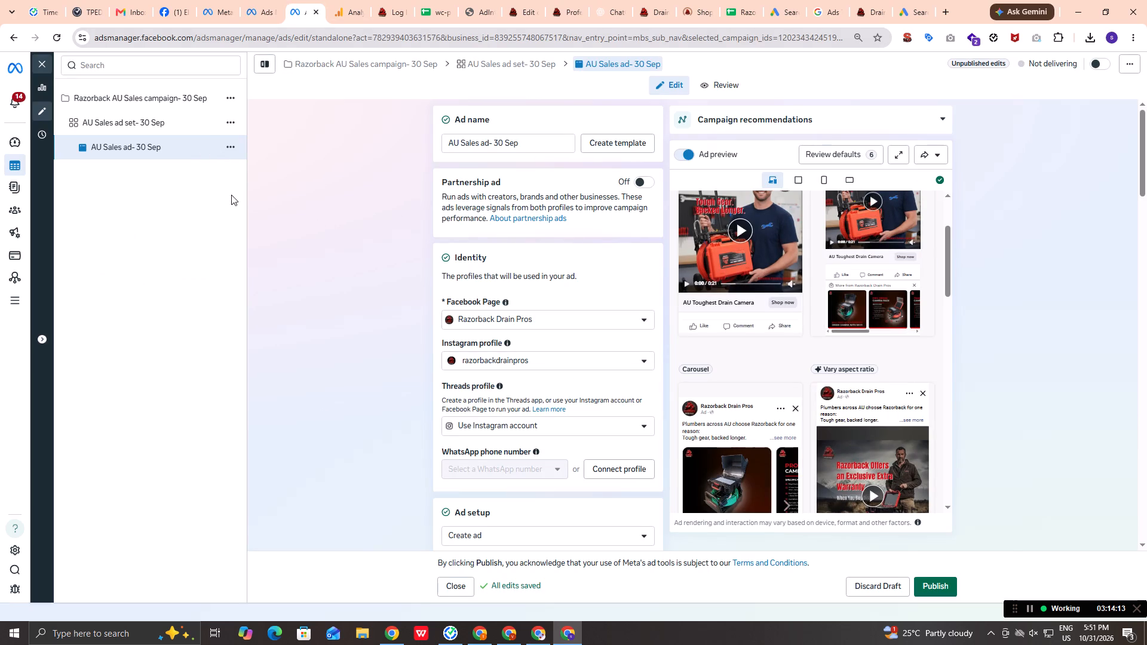
pyautogui.click(230, 148)
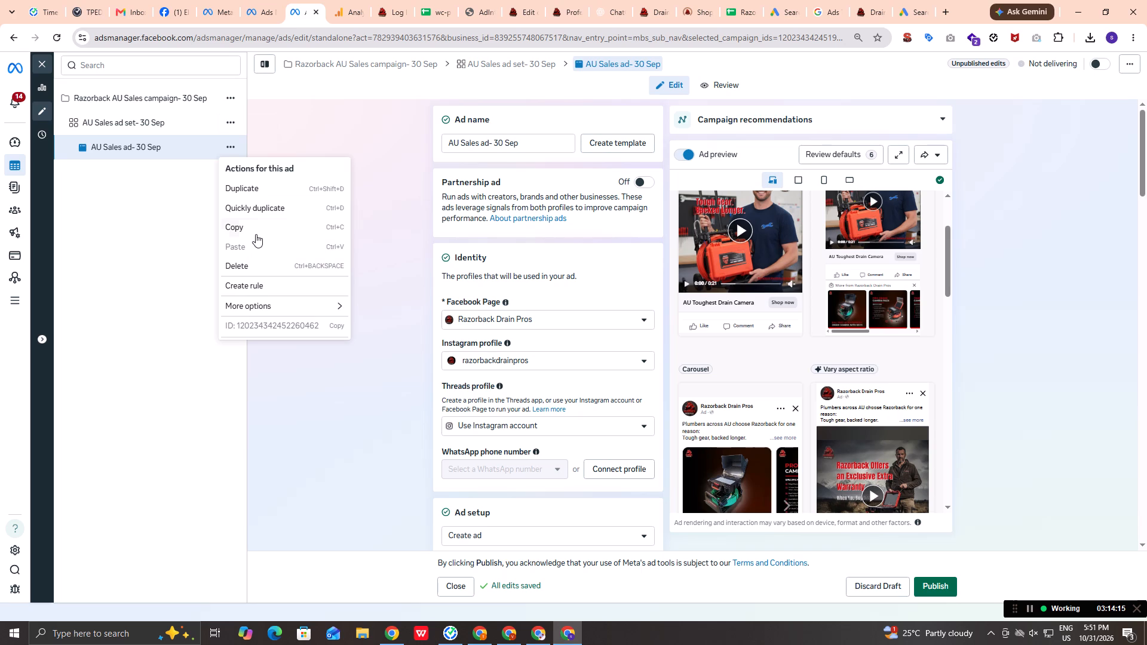
pyautogui.click(256, 233)
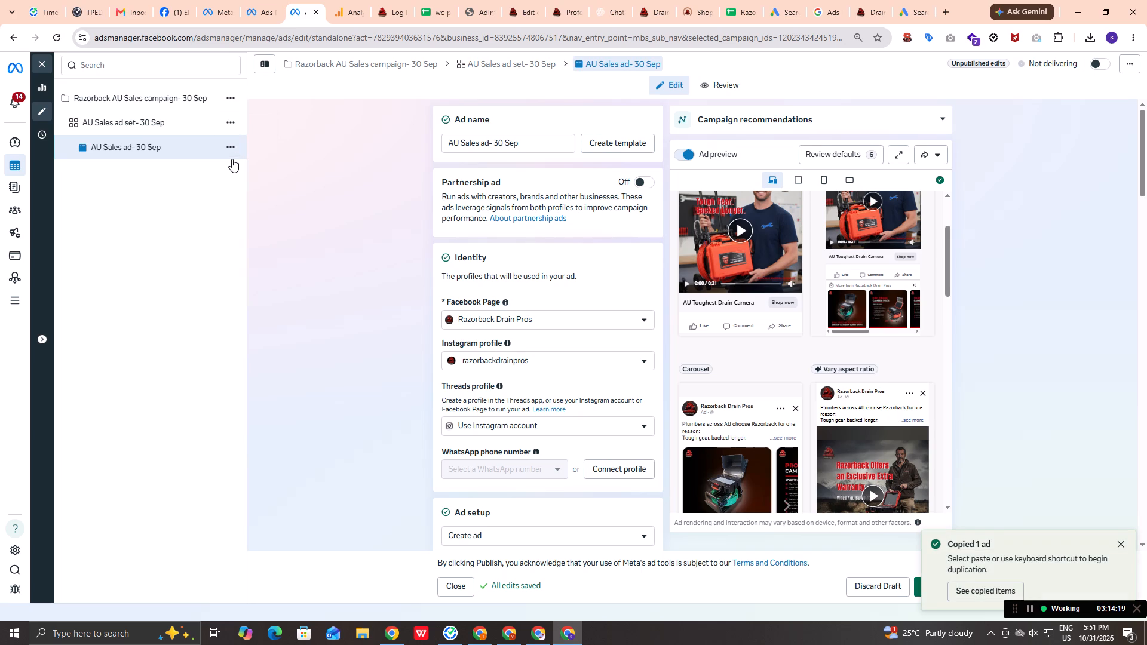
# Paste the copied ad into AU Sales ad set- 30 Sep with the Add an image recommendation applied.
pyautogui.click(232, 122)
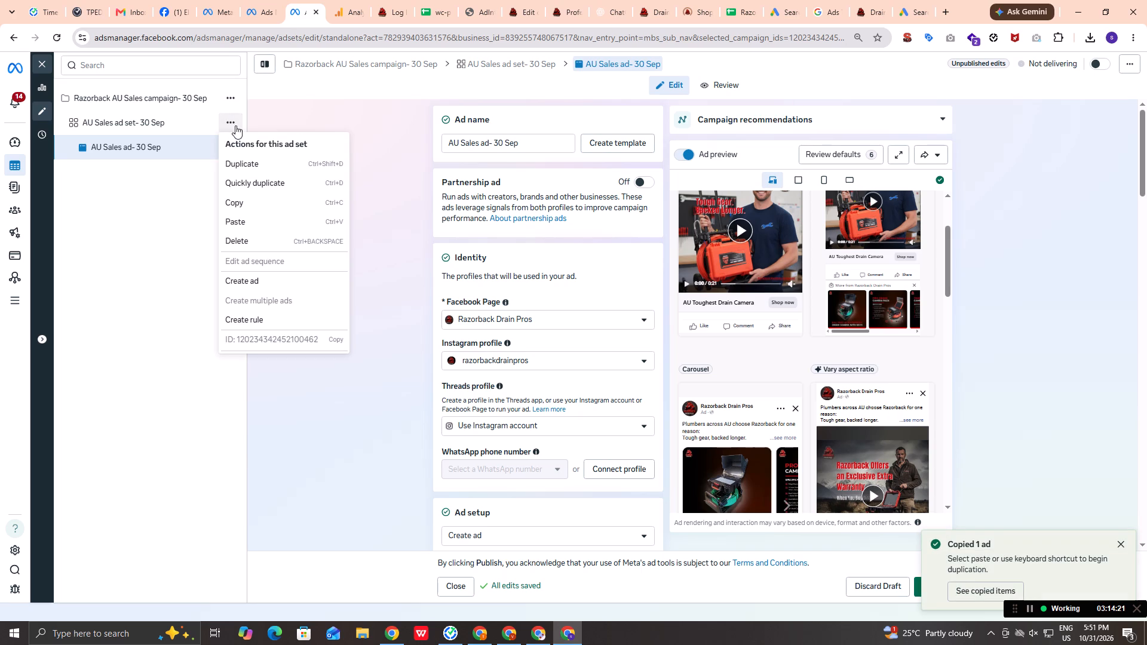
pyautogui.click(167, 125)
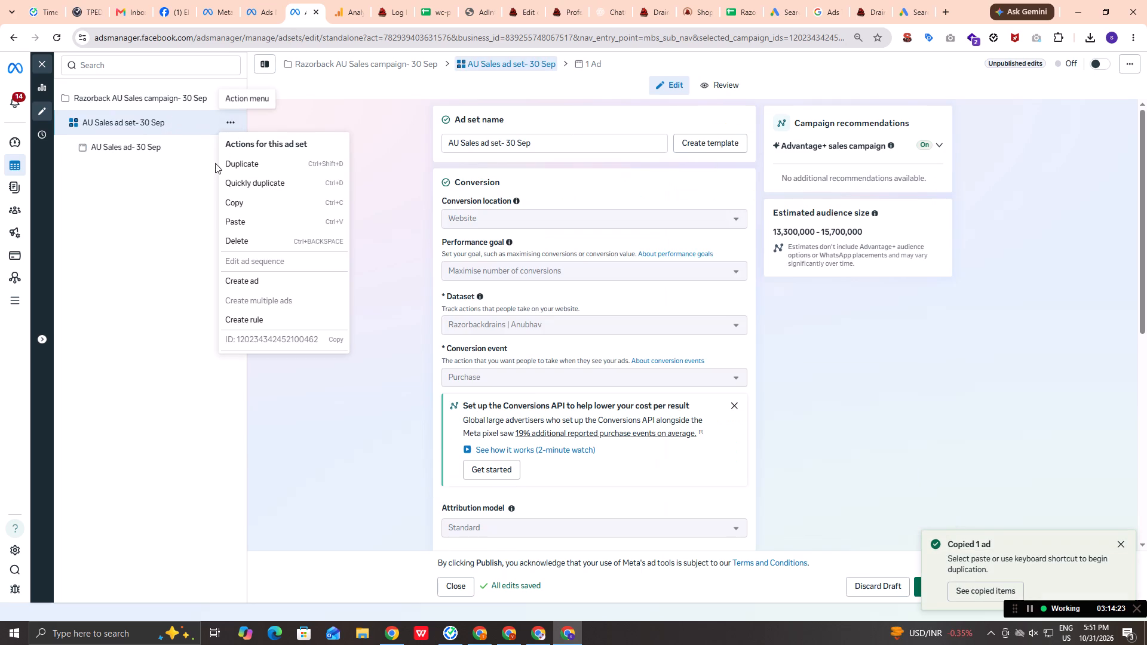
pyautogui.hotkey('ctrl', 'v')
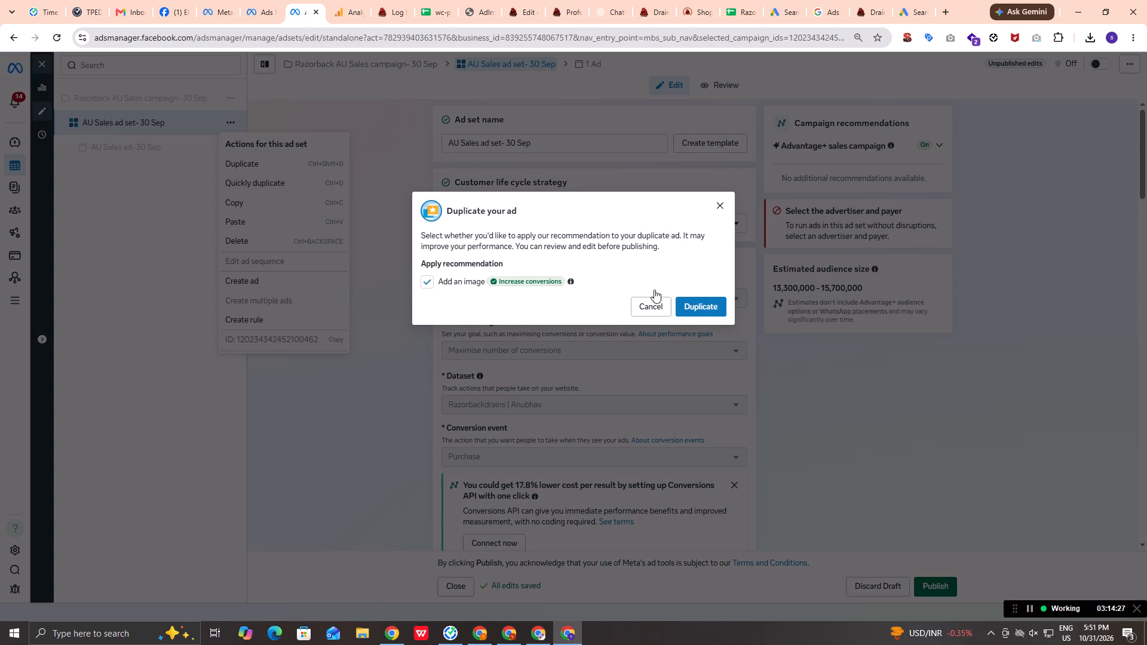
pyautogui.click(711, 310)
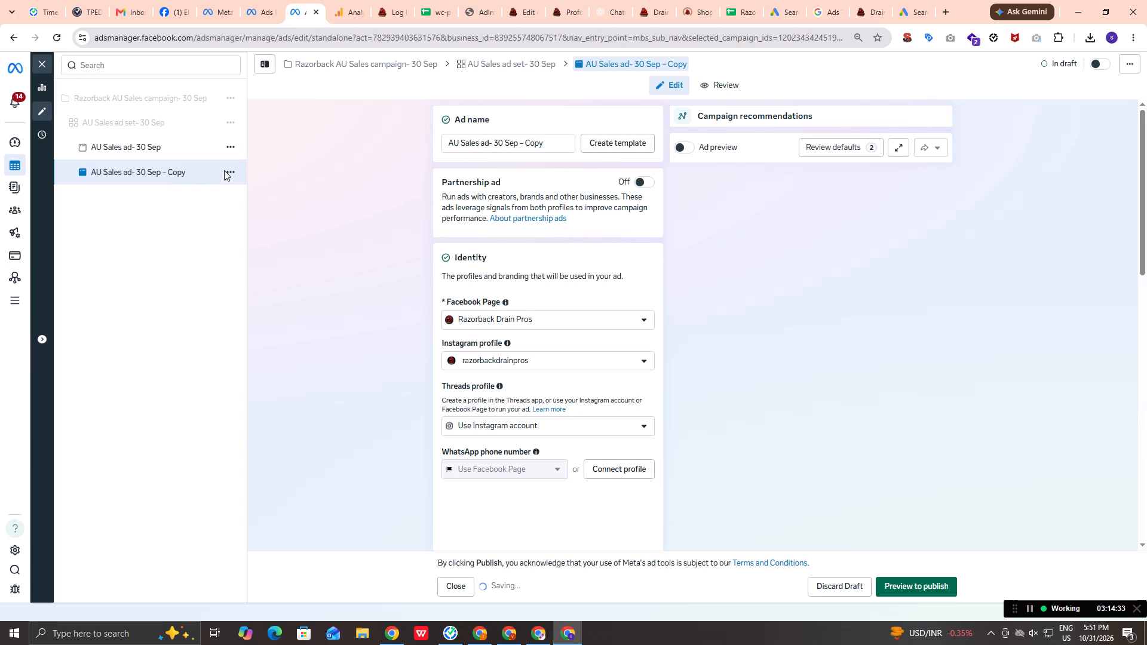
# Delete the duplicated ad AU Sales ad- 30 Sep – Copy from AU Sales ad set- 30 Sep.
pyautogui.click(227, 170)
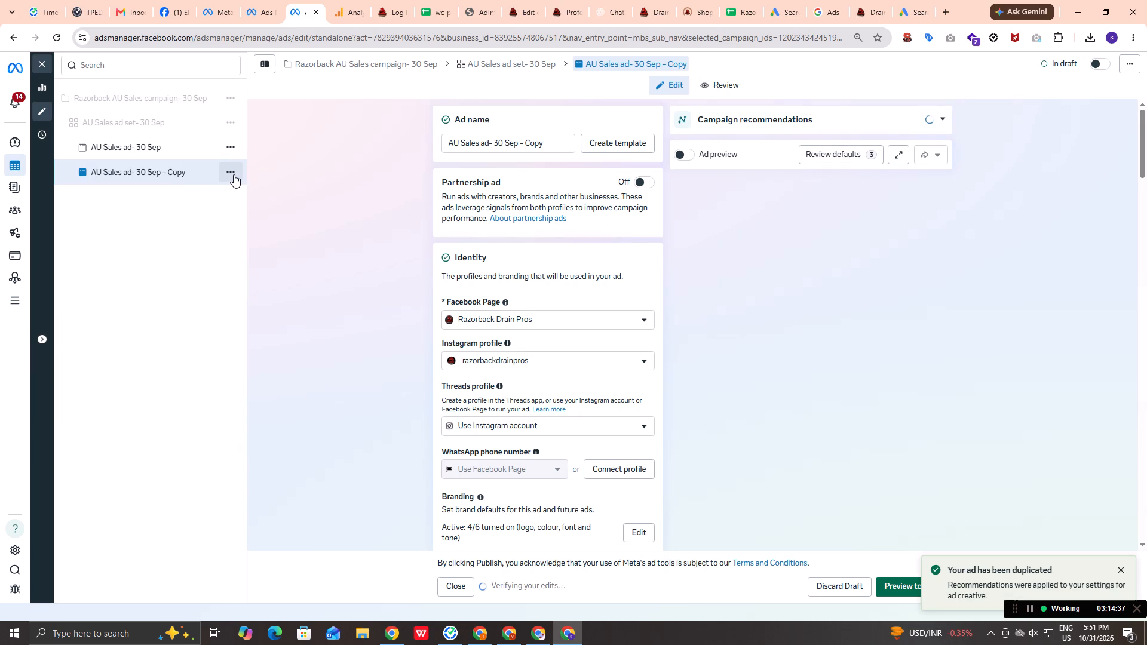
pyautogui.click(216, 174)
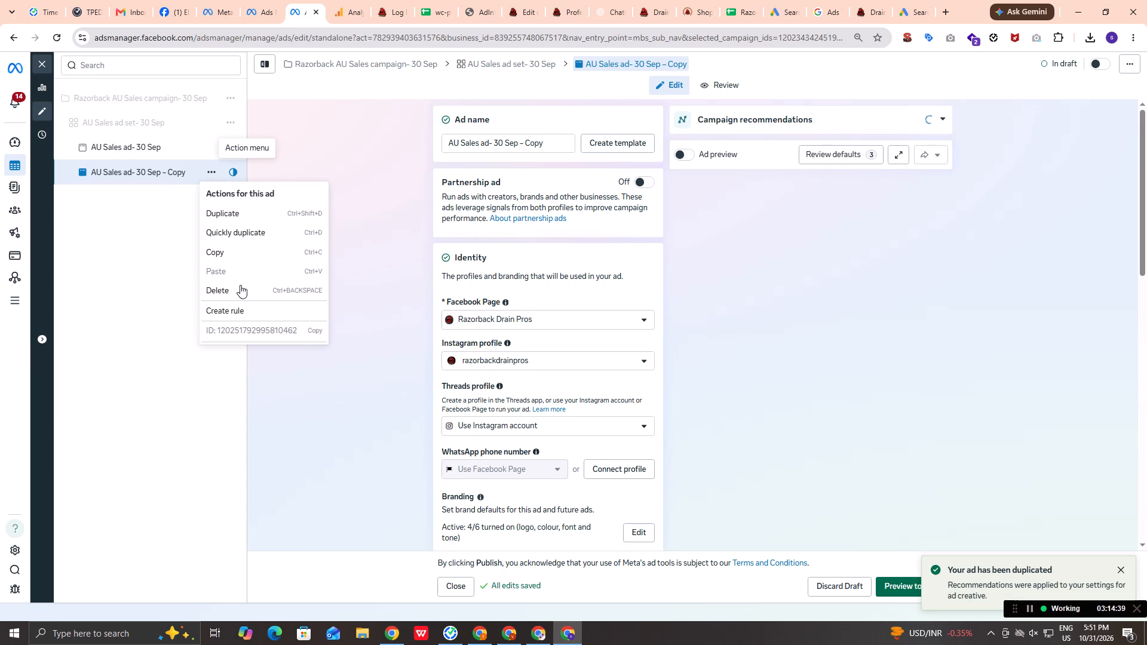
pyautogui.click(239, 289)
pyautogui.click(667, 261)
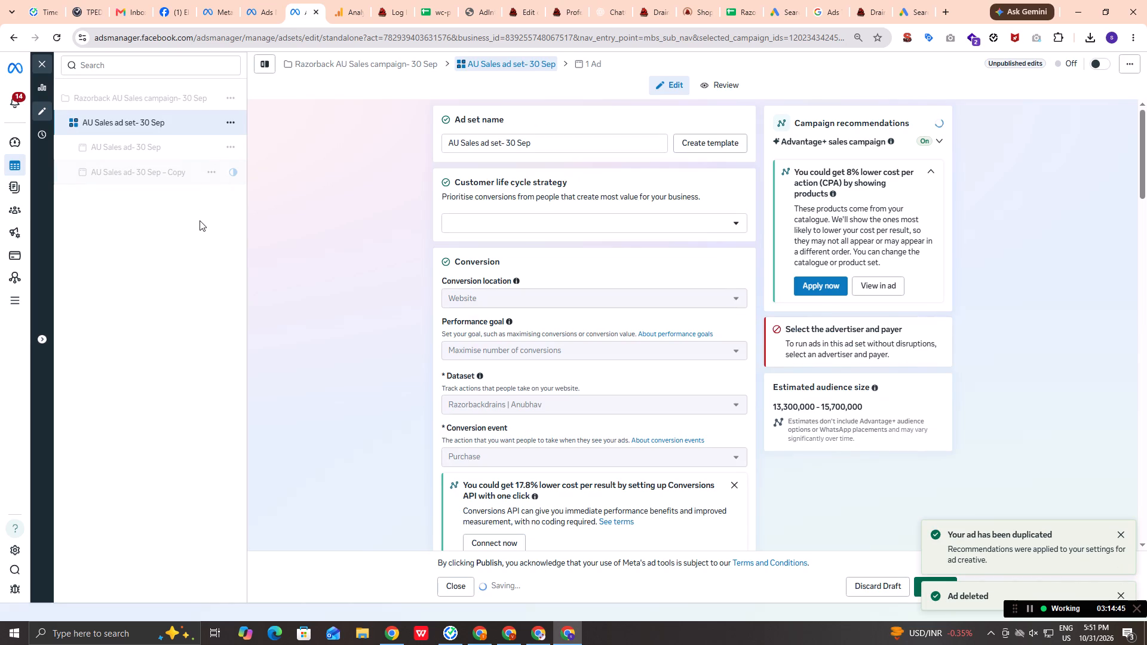
# Paste the copied ad into AU Sales ad set- 30 Sep again, without the Add an image recommendation.
pyautogui.click(204, 215)
pyautogui.hotkey('ctrl', 'v')
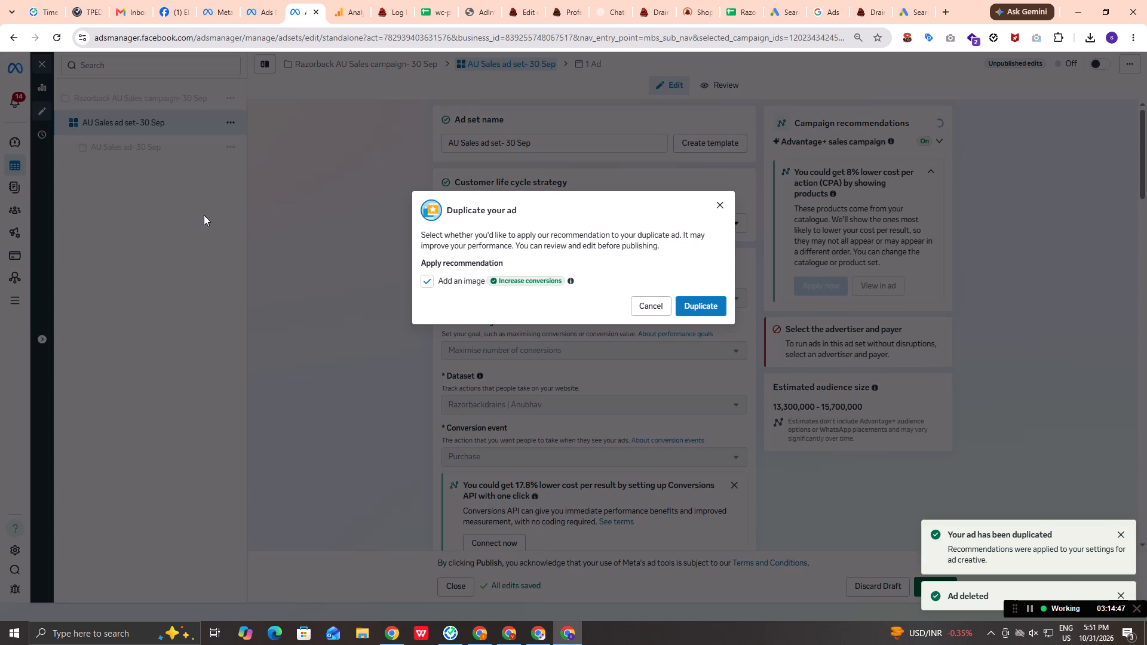
pyautogui.click(431, 281)
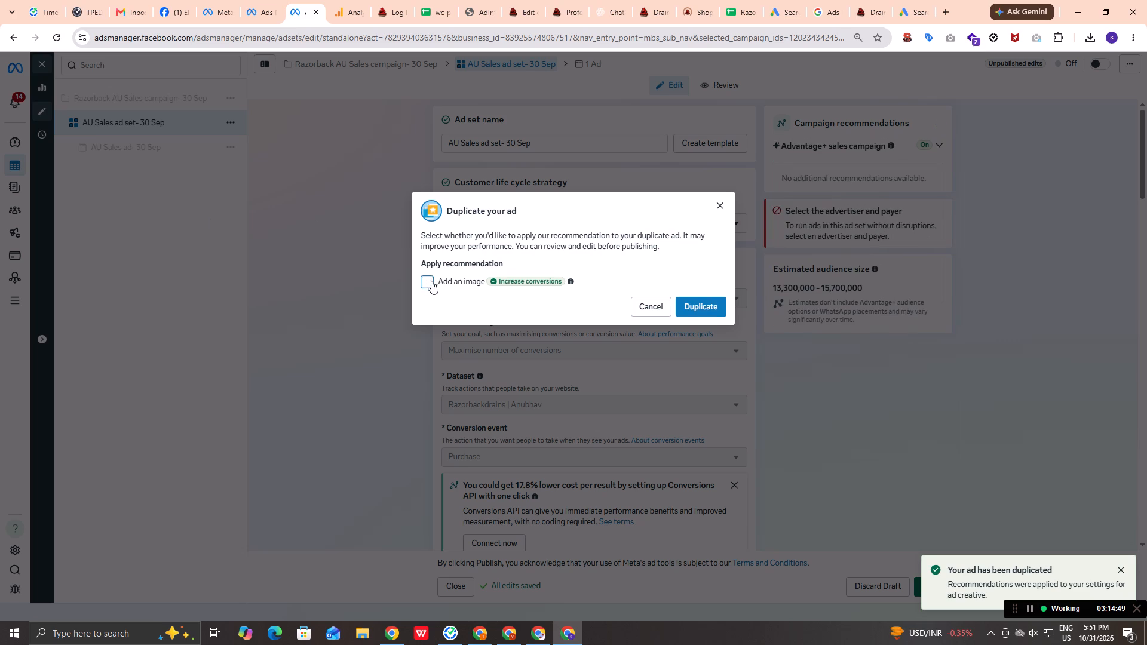
pyautogui.click(710, 302)
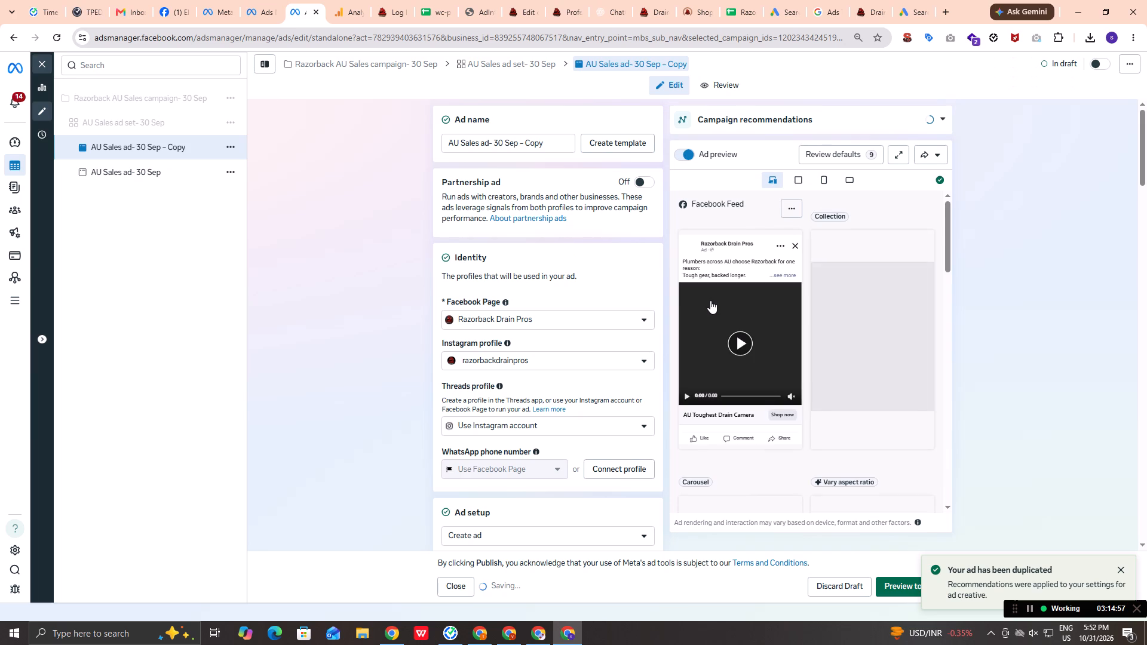
# Open AU - New Sales ad of the New Sales campaign AU- 03 Aug in the editor for reference.
pyautogui.scroll(-2, 710, 300)
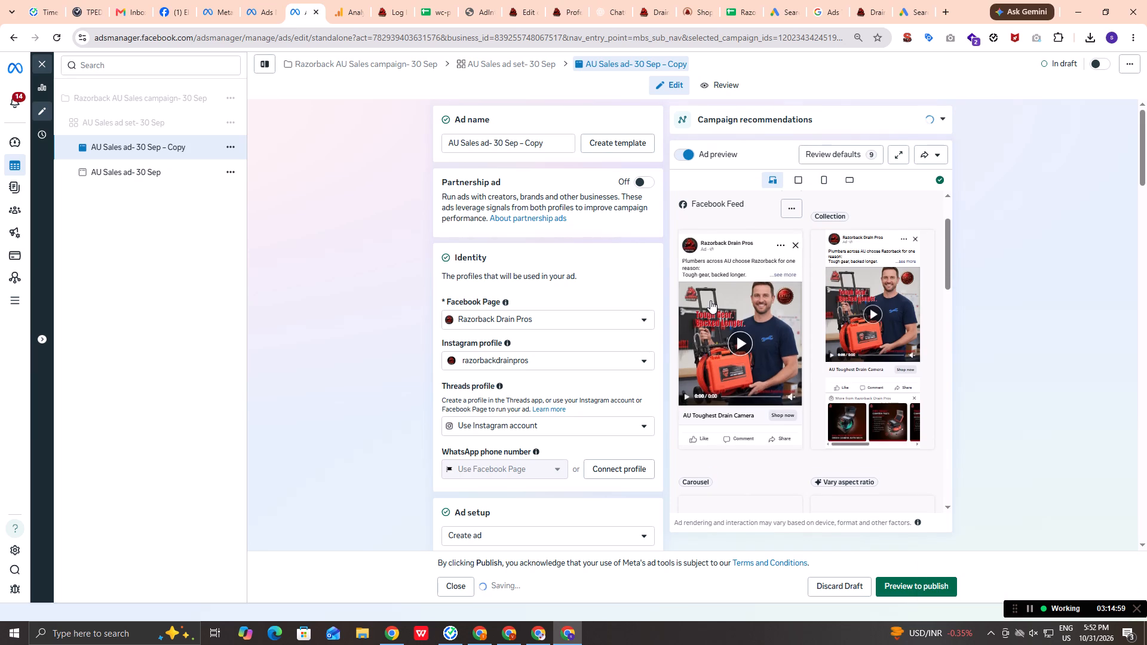
pyautogui.scroll(-2, 614, 340)
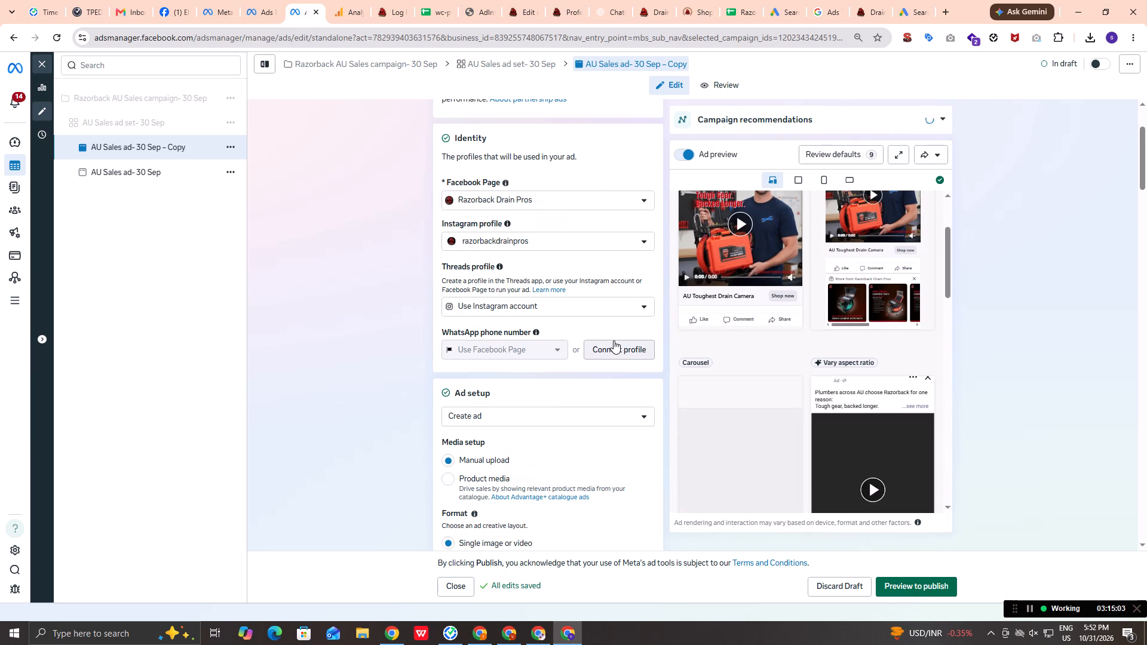
pyautogui.scroll(-2, 614, 340)
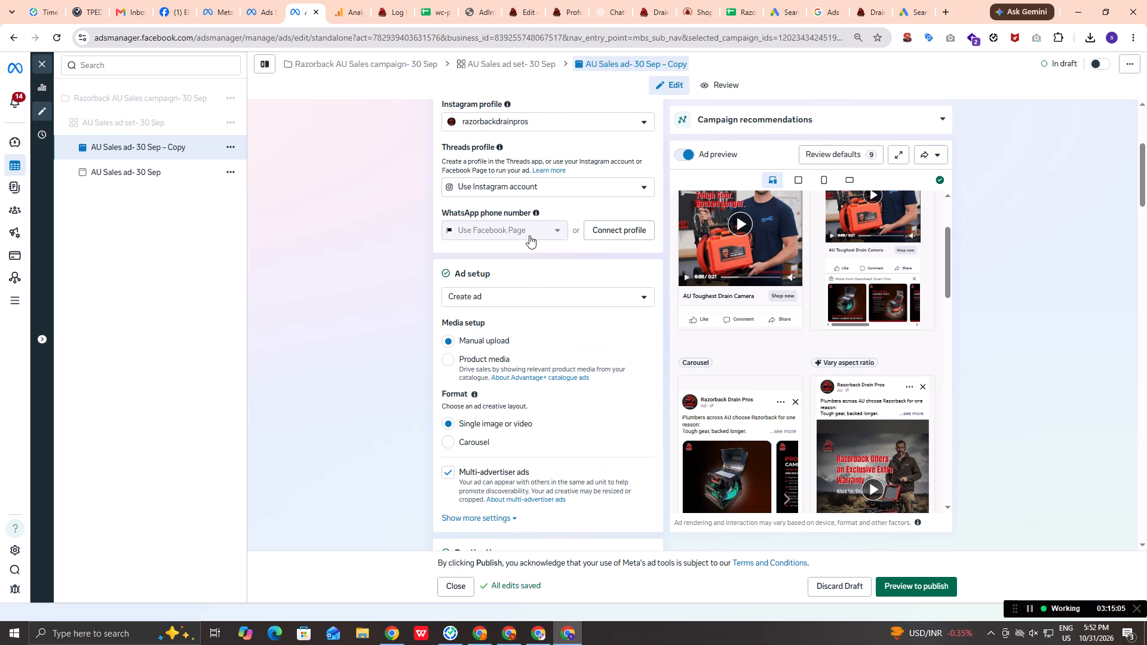
pyautogui.click(269, 4)
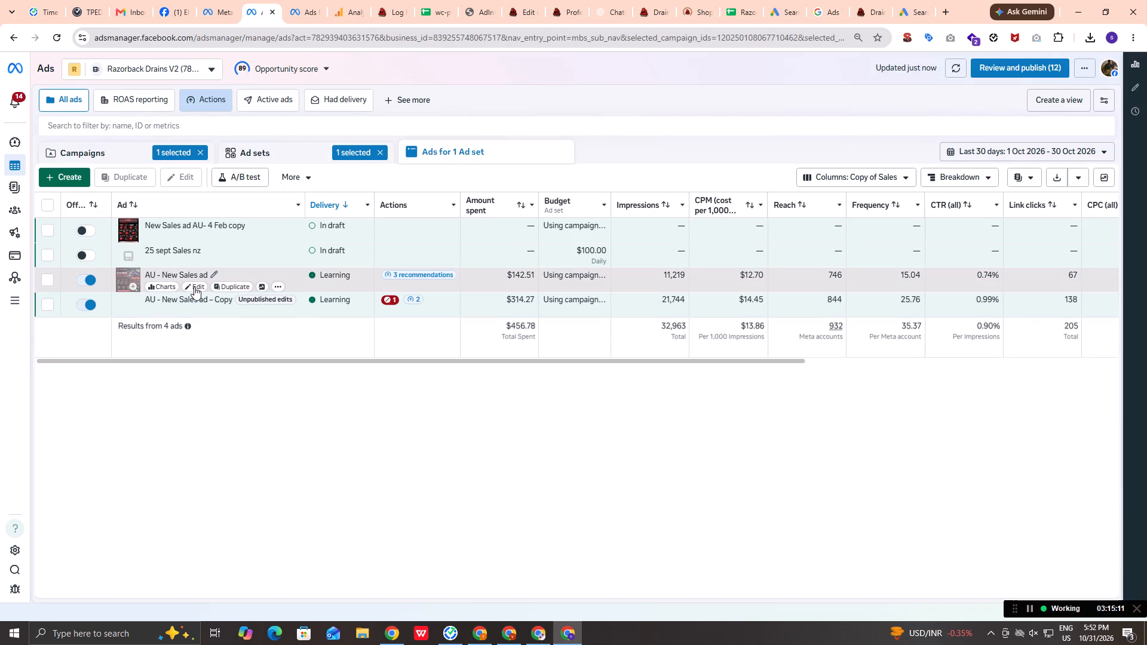
pyautogui.click(194, 287)
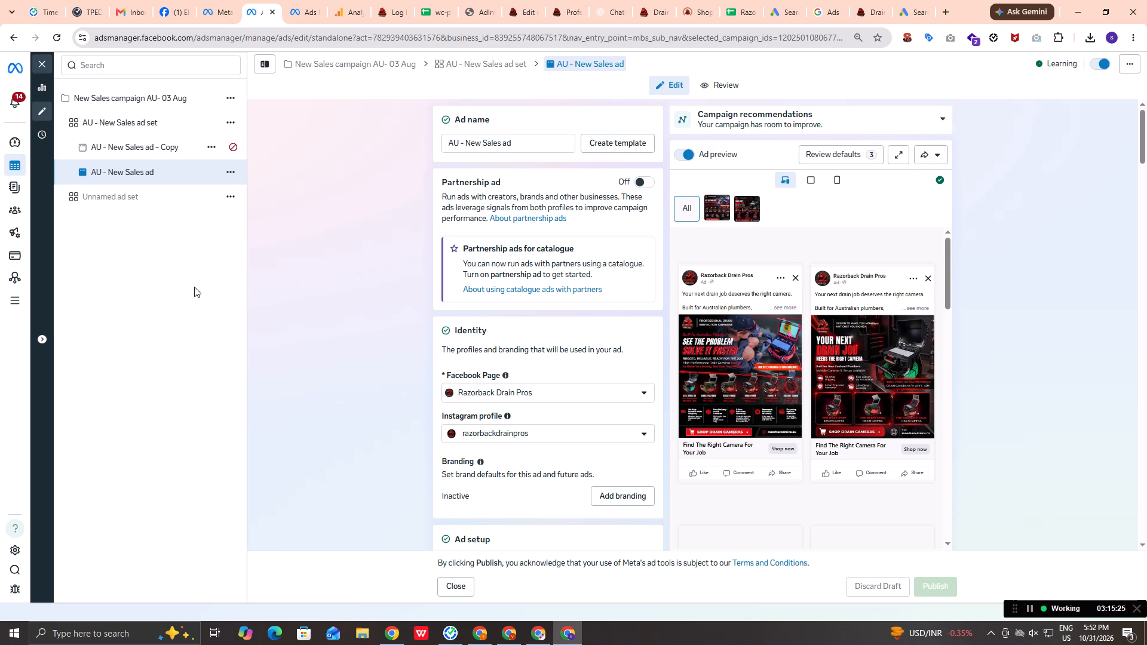
# Turn off Optimise website destination in the personalised destinations of AU Sales ad- 30 Sep – Copy.
pyautogui.click(297, 6)
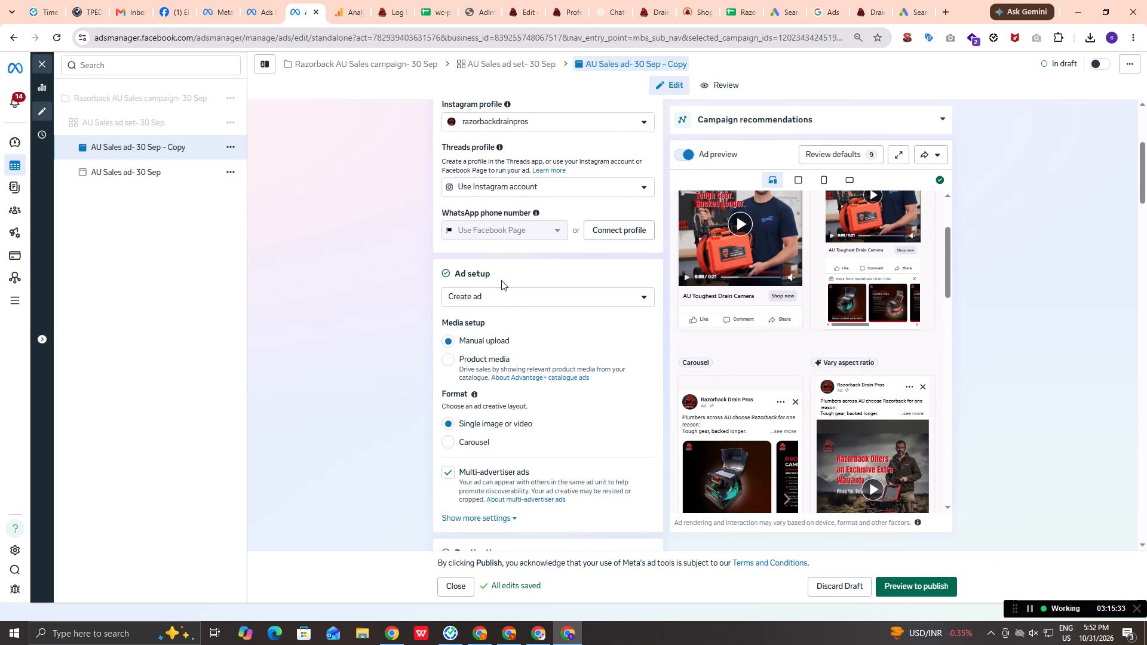
pyautogui.scroll(4, 520, 351)
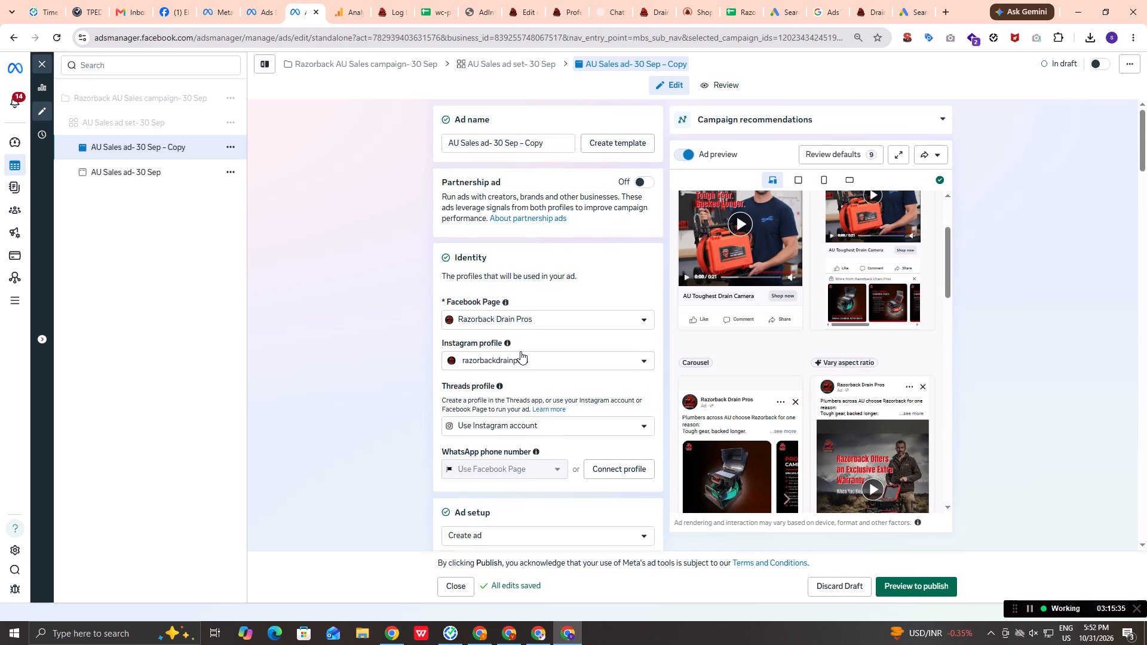
pyautogui.scroll(-2, 520, 351)
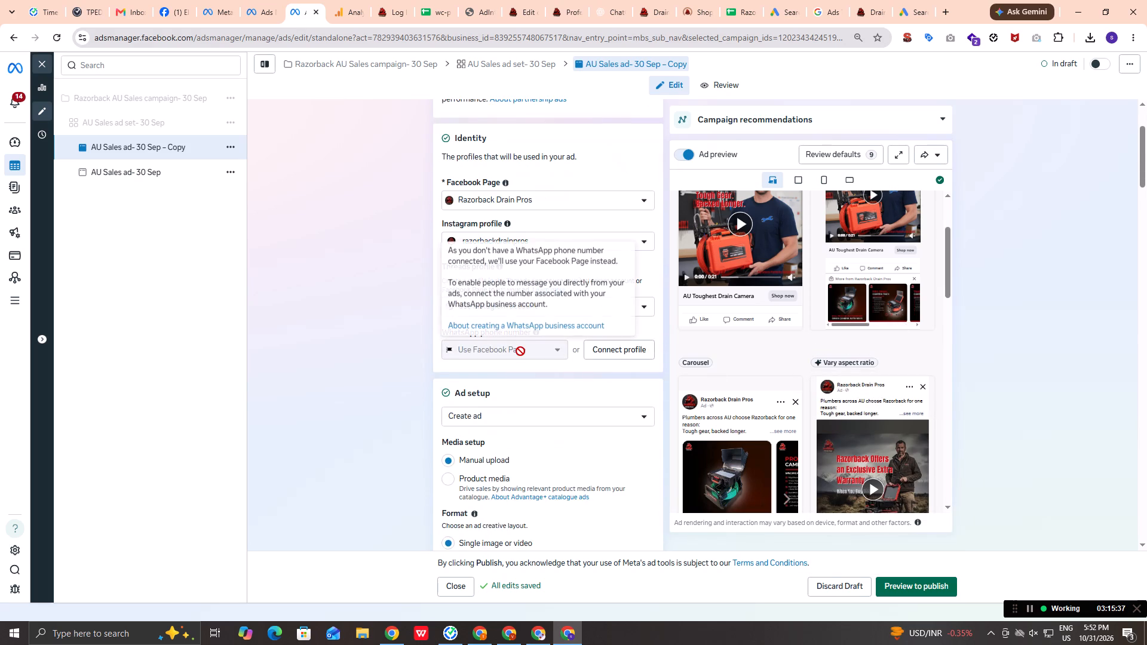
pyautogui.scroll(-5, 520, 351)
pyautogui.scroll(1, 520, 351)
pyautogui.scroll(-1, 520, 351)
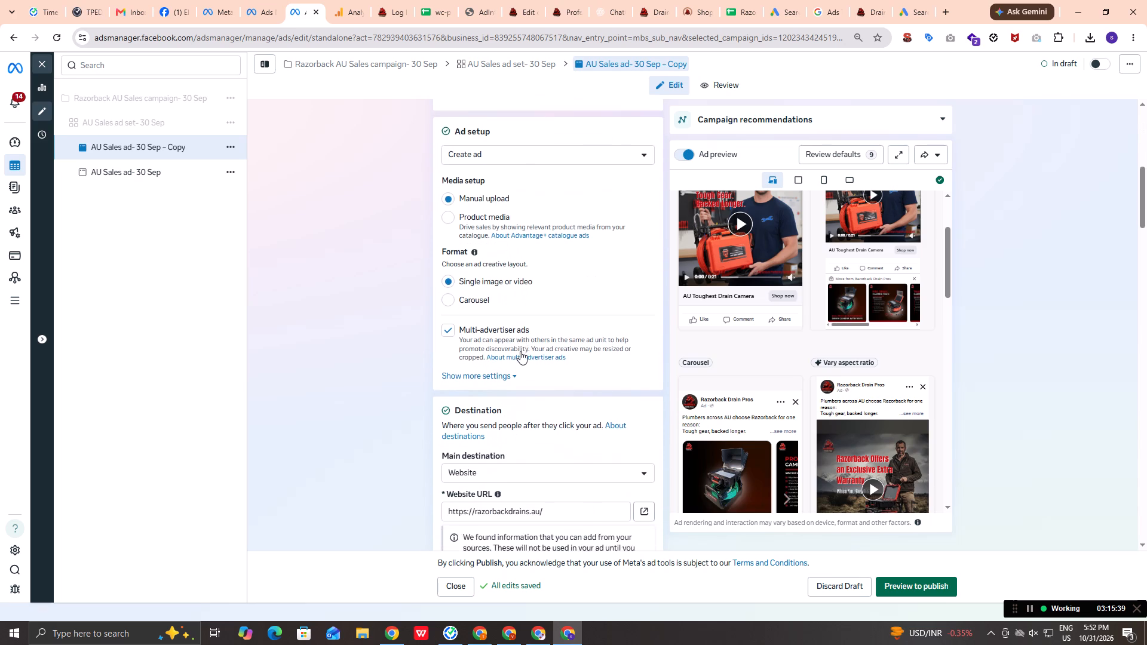
pyautogui.scroll(-5, 557, 468)
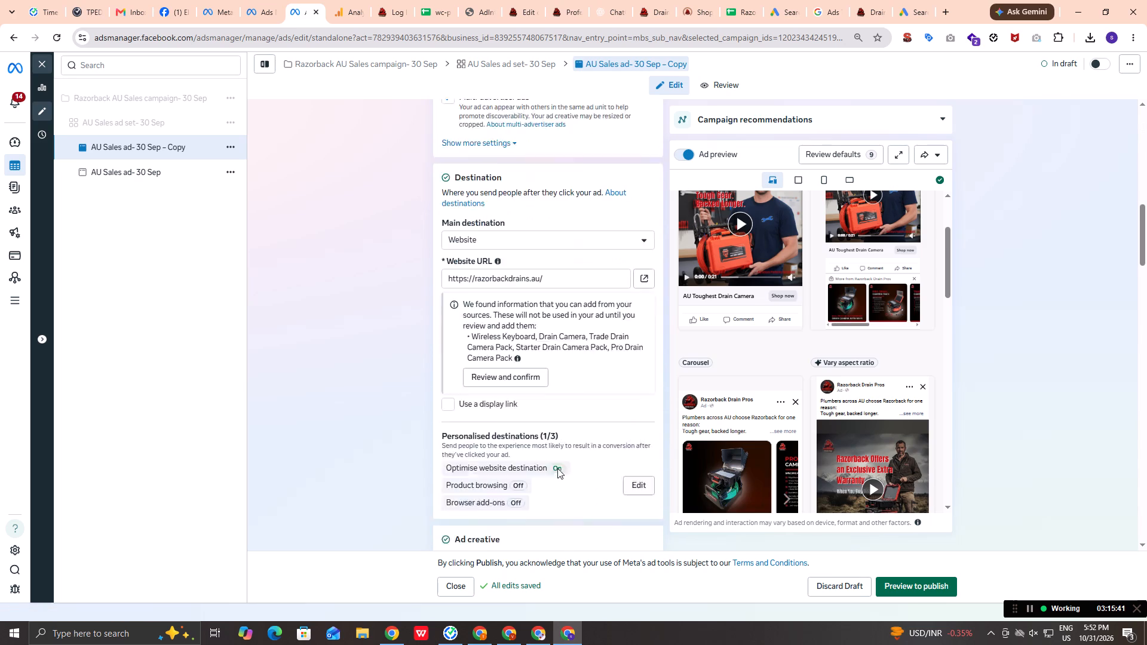
pyautogui.scroll(-3, 557, 468)
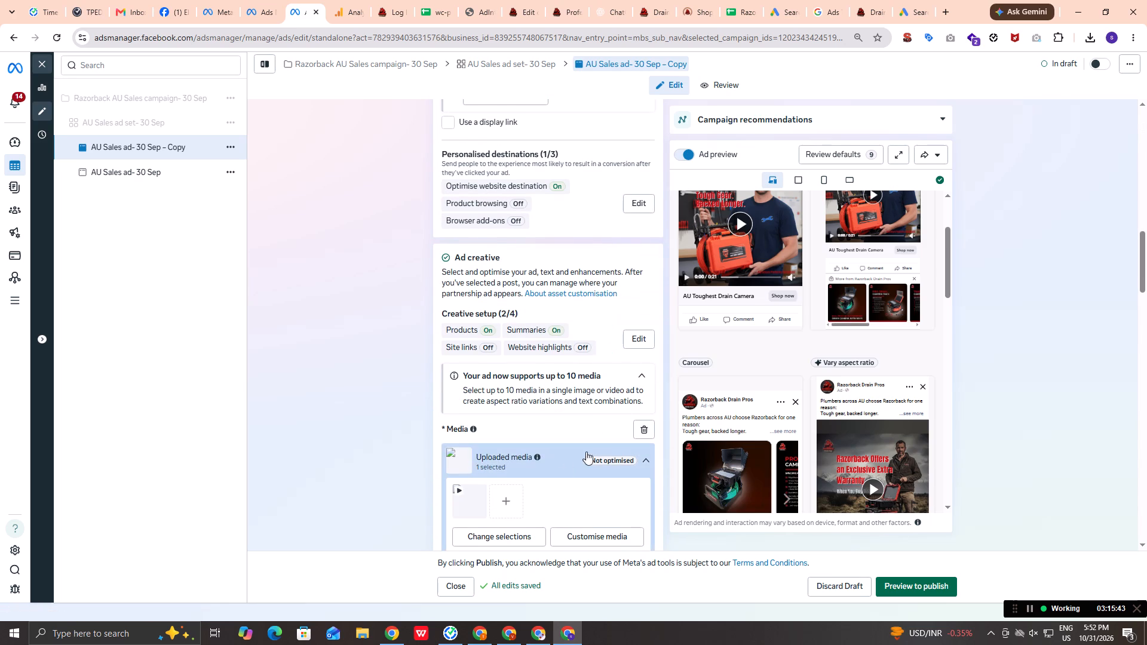
pyautogui.click(637, 201)
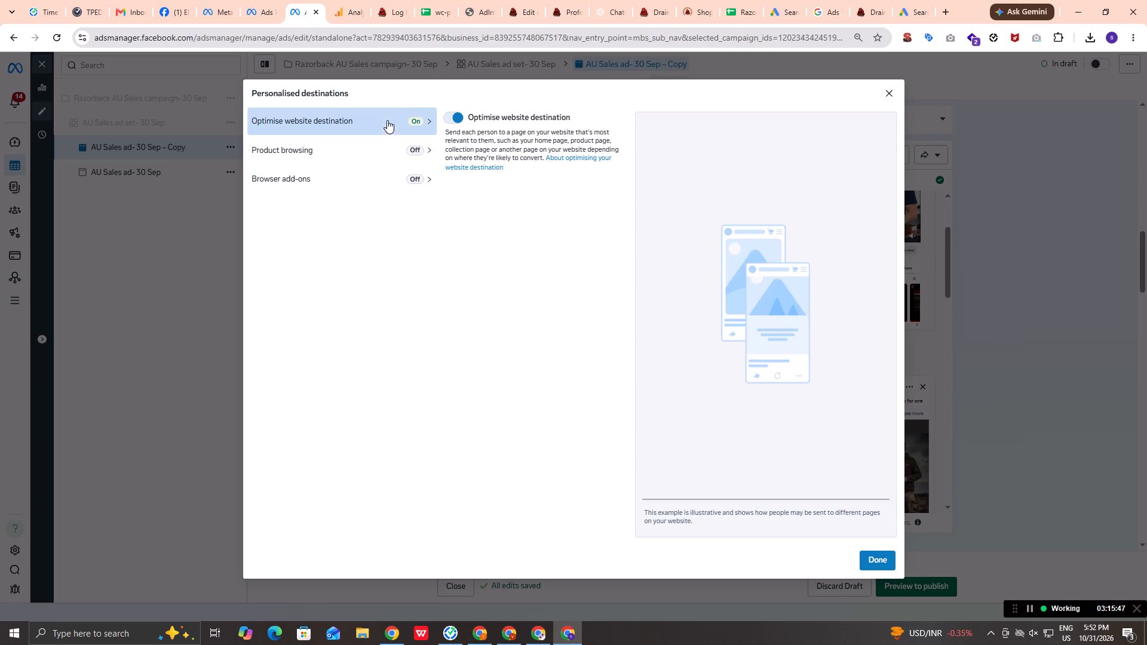
pyautogui.click(424, 122)
pyautogui.click(454, 118)
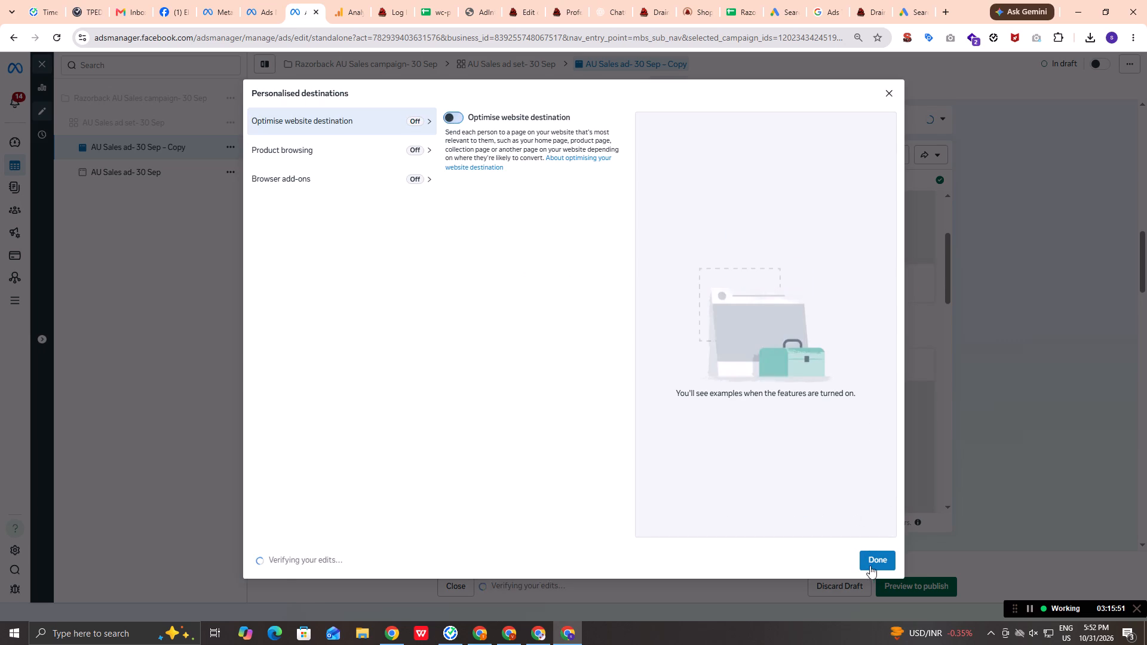
pyautogui.click(887, 553)
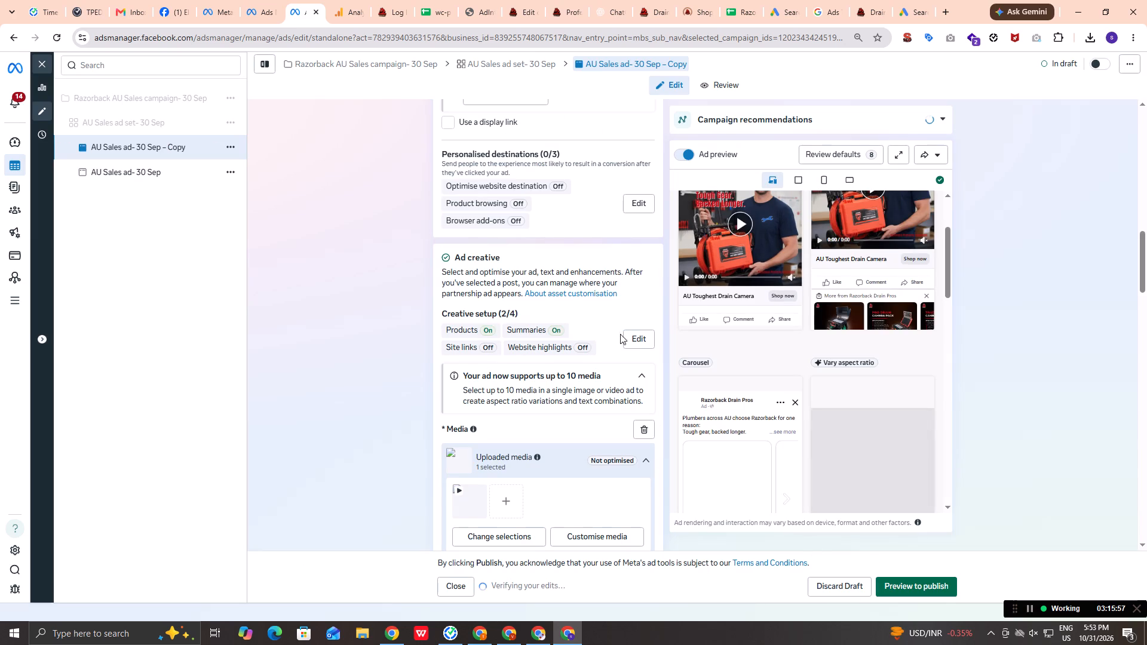
# Review the ad copy's Creative setup, covering website summaries, site links, website highlights and products, and leave without saving.
pyautogui.click(631, 337)
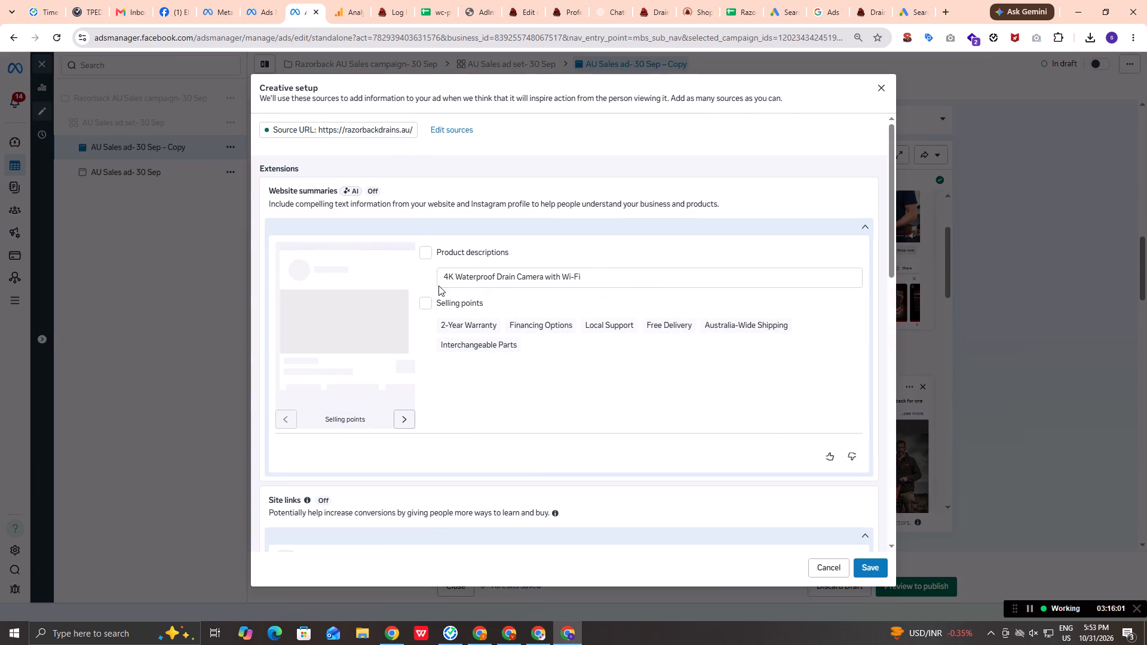
pyautogui.scroll(-4, 443, 291)
pyautogui.scroll(-3, 611, 378)
pyautogui.scroll(-6, 725, 450)
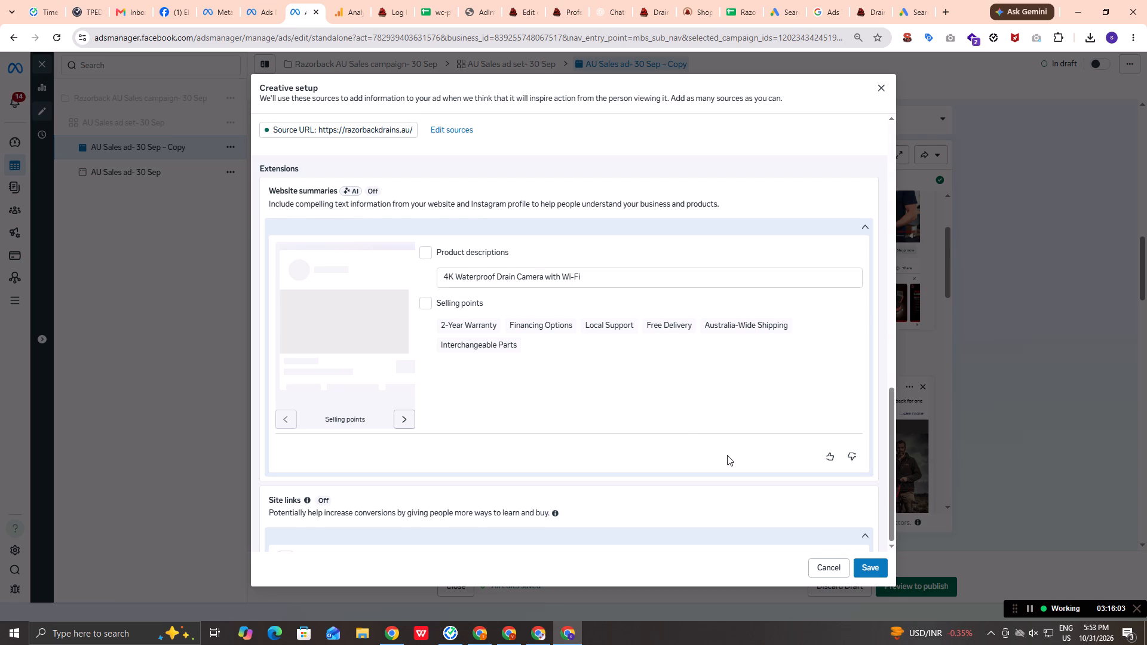
pyautogui.scroll(-1, 727, 455)
pyautogui.scroll(1, 727, 455)
pyautogui.scroll(-1, 727, 455)
pyautogui.scroll(1, 727, 455)
pyautogui.scroll(-2, 727, 455)
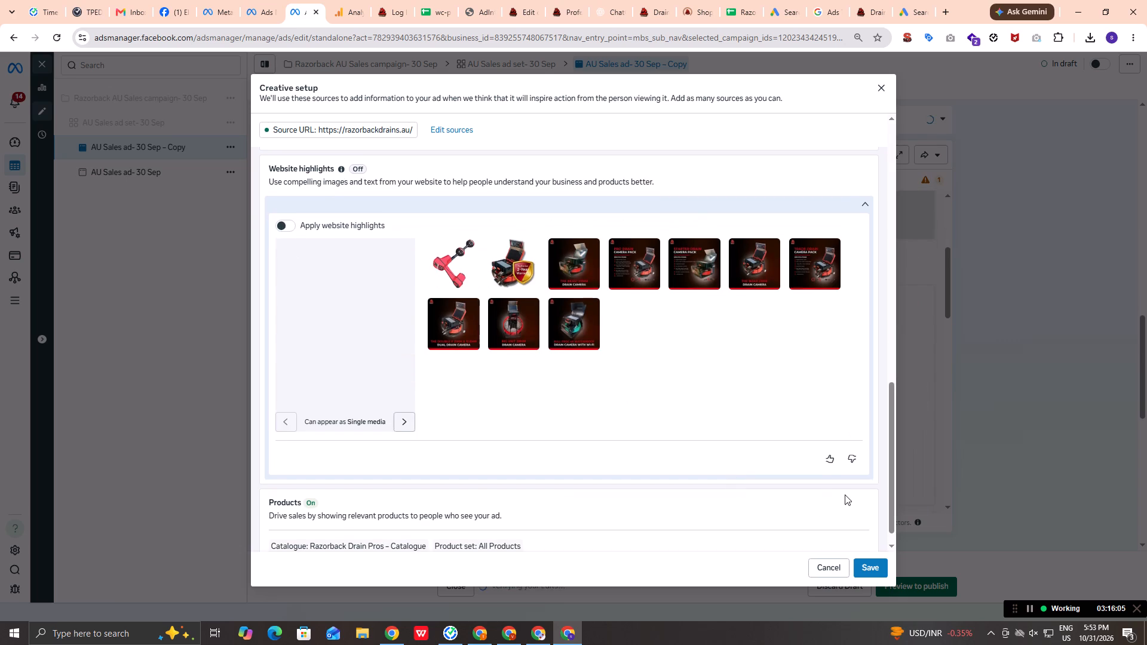
pyautogui.scroll(-4, 535, 496)
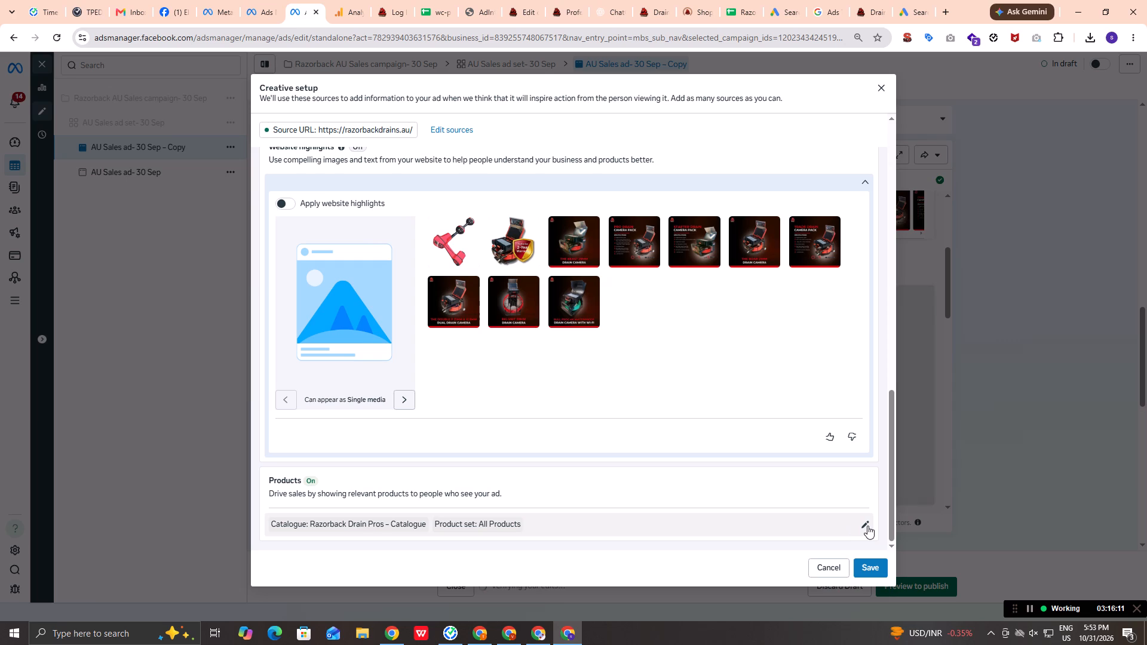
pyautogui.click(868, 525)
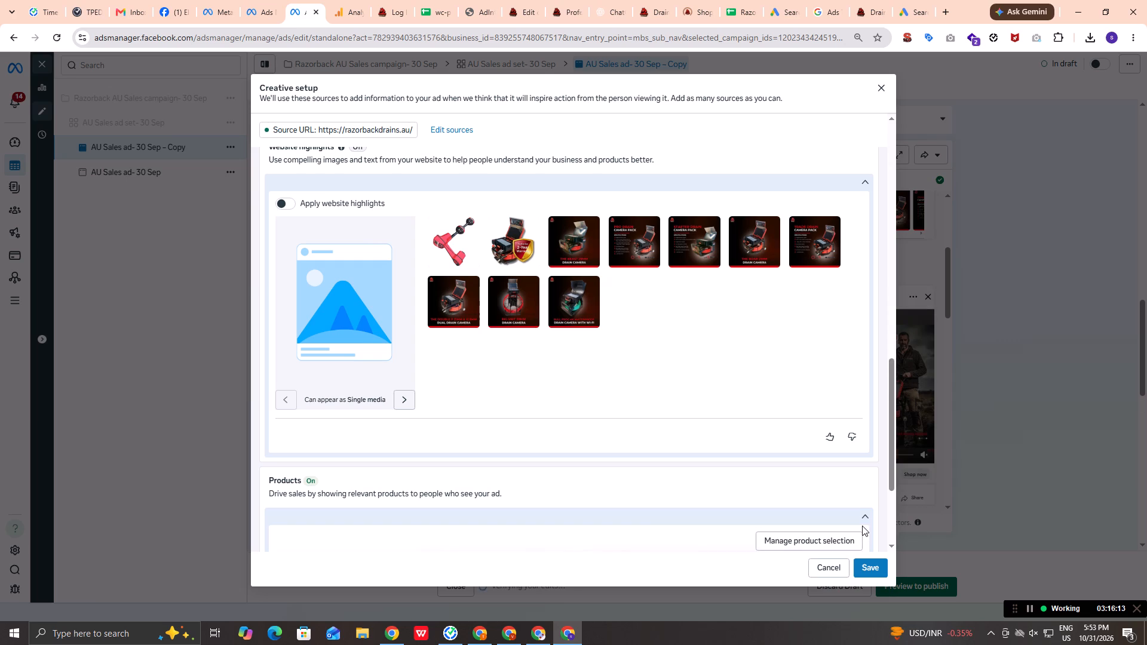
pyautogui.scroll(-4, 796, 539)
pyautogui.scroll(-3, 511, 459)
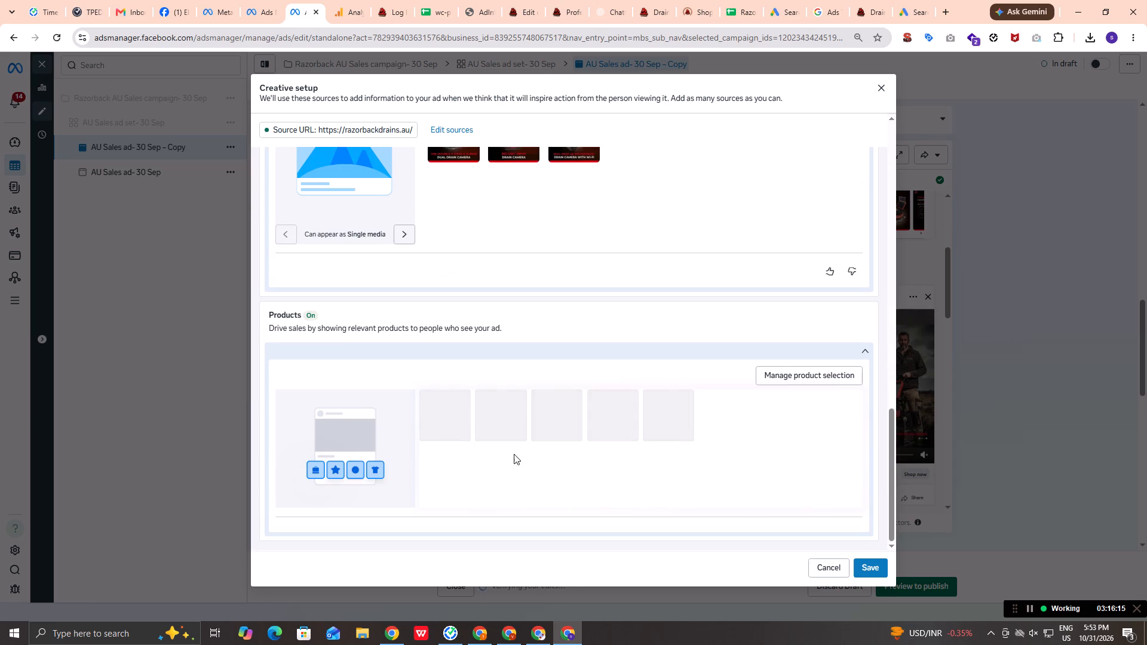
pyautogui.click(831, 570)
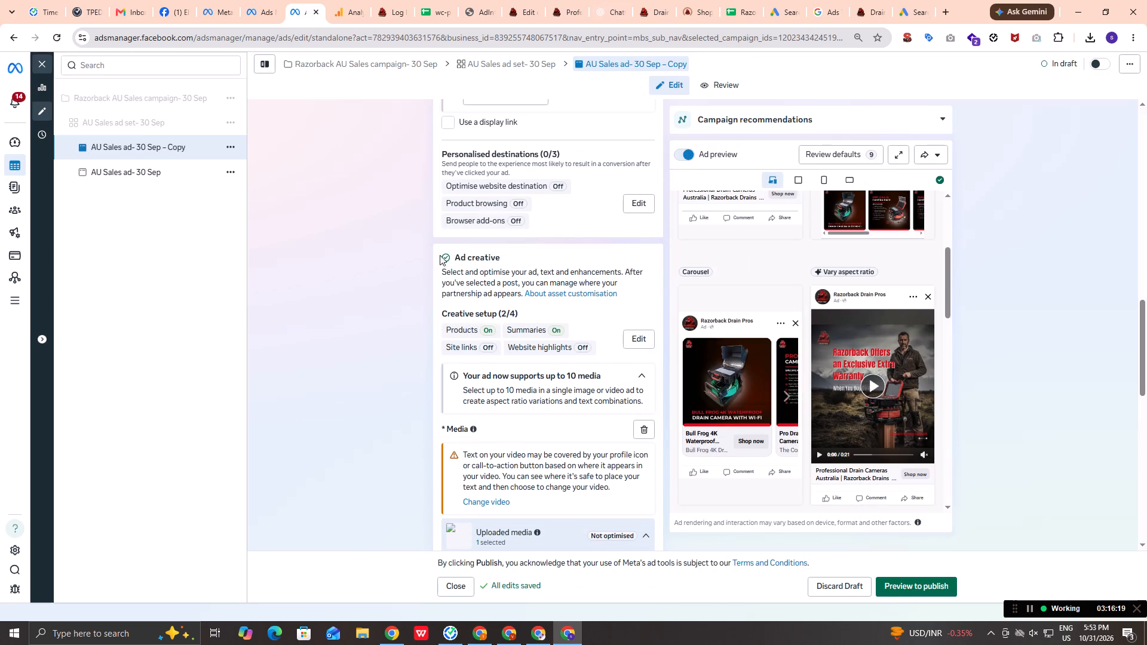
# Review the ad copy's Ad creative section and open its media selection, then cancel without changing the selected video.
pyautogui.scroll(3, 522, 222)
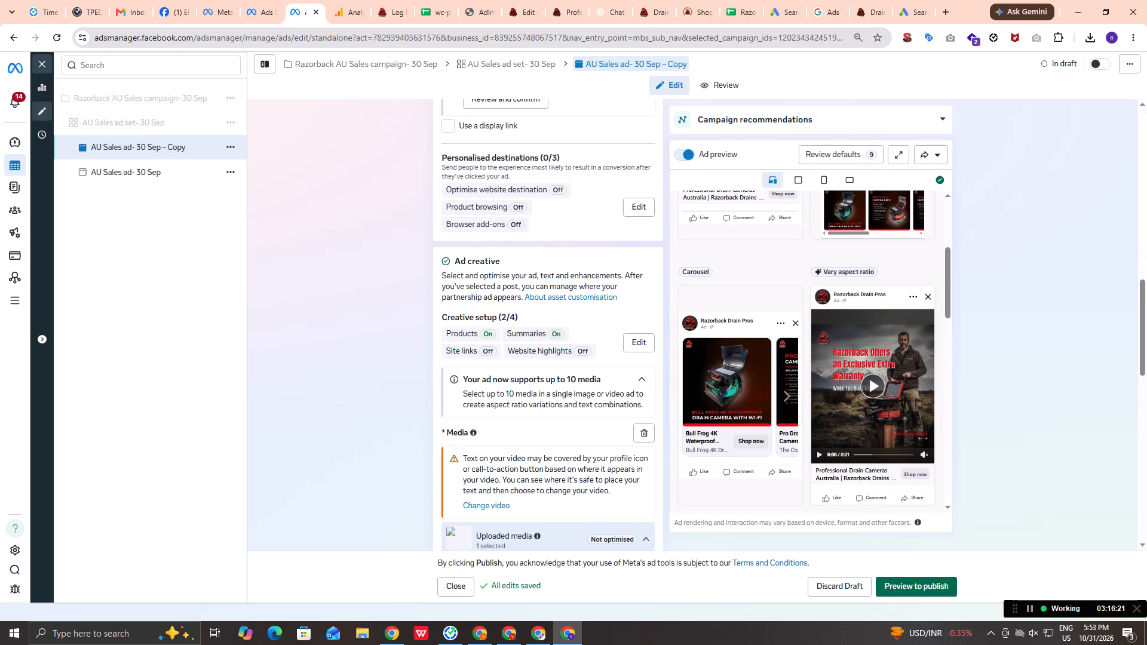
pyautogui.scroll(-3, 522, 222)
pyautogui.scroll(-2, 528, 352)
pyautogui.scroll(-5, 539, 433)
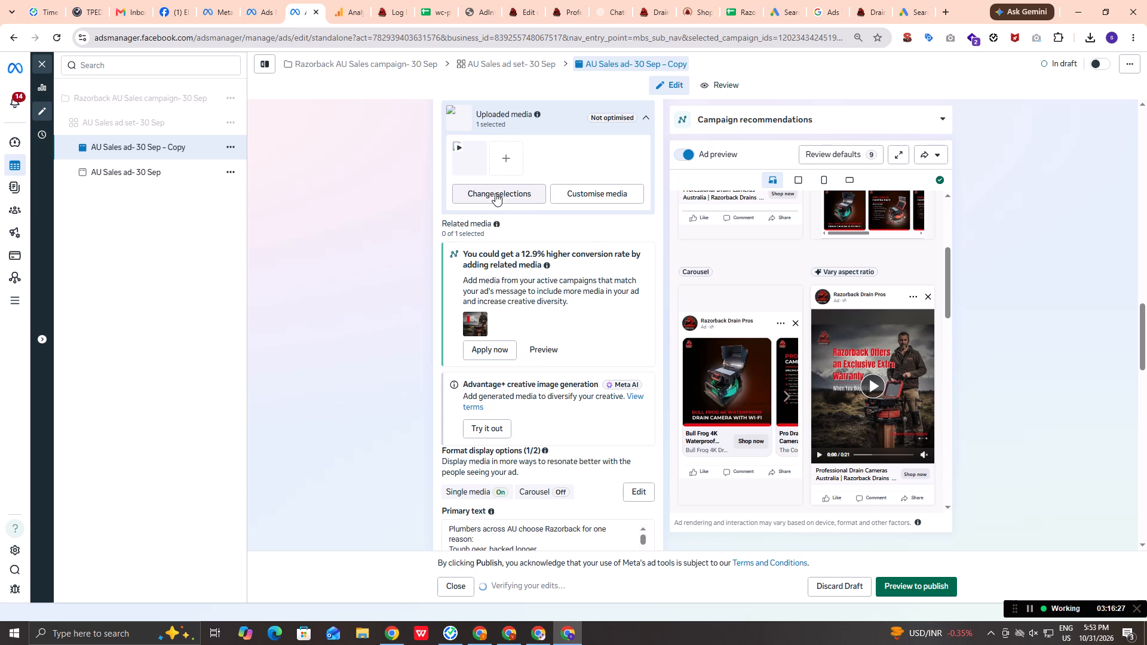
pyautogui.scroll(1, 507, 296)
pyautogui.click(501, 251)
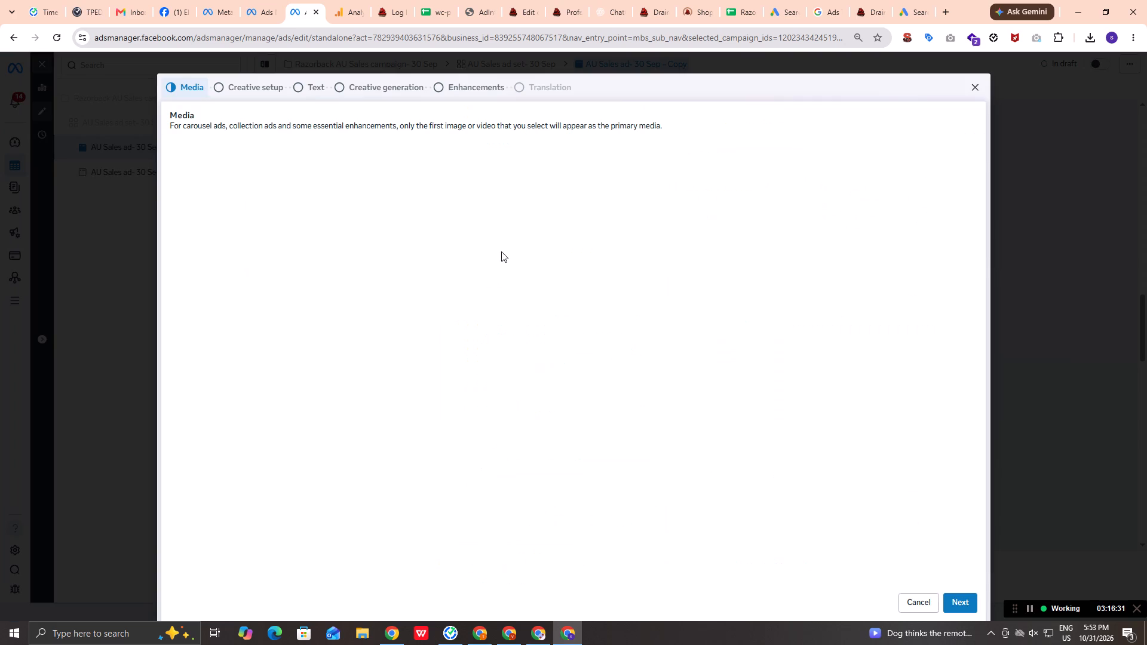
pyautogui.click(920, 604)
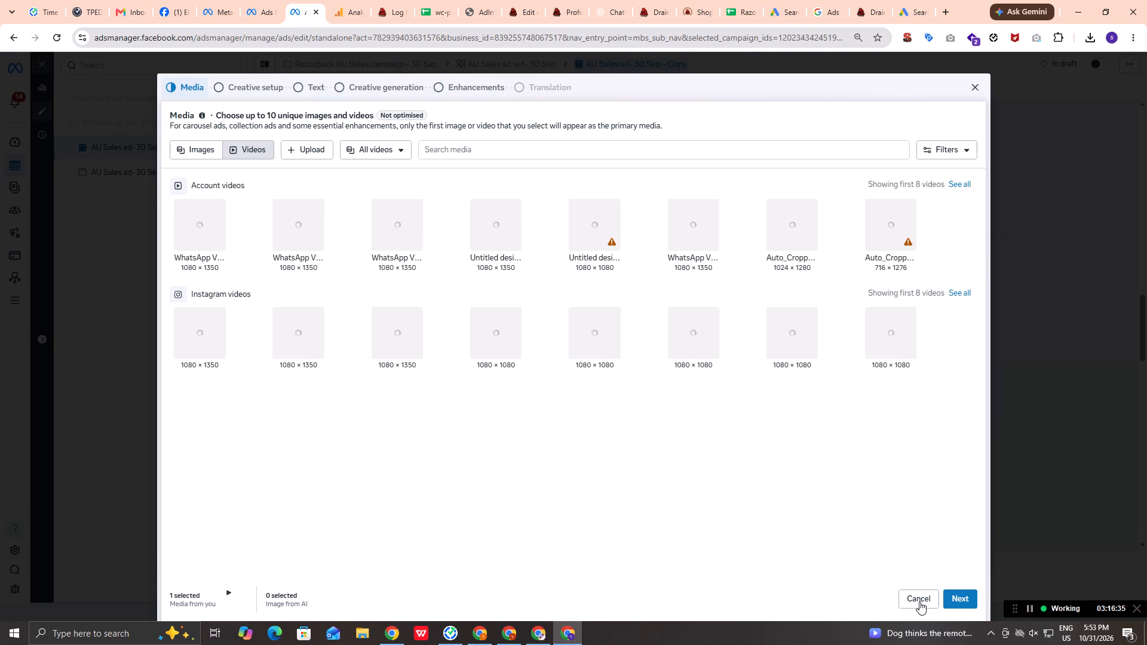
# Examine the placement customisation and previews of the ad copy's uploaded video, briefly checking back on the AU - New Sales ad.
pyautogui.click(617, 251)
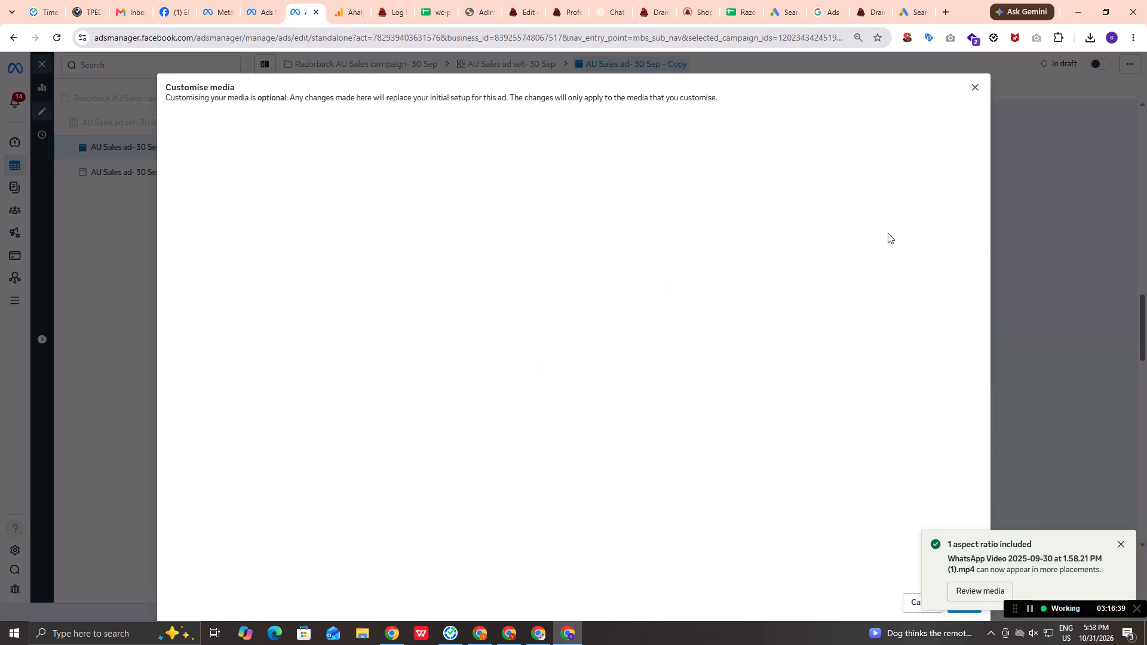
pyautogui.click(265, 3)
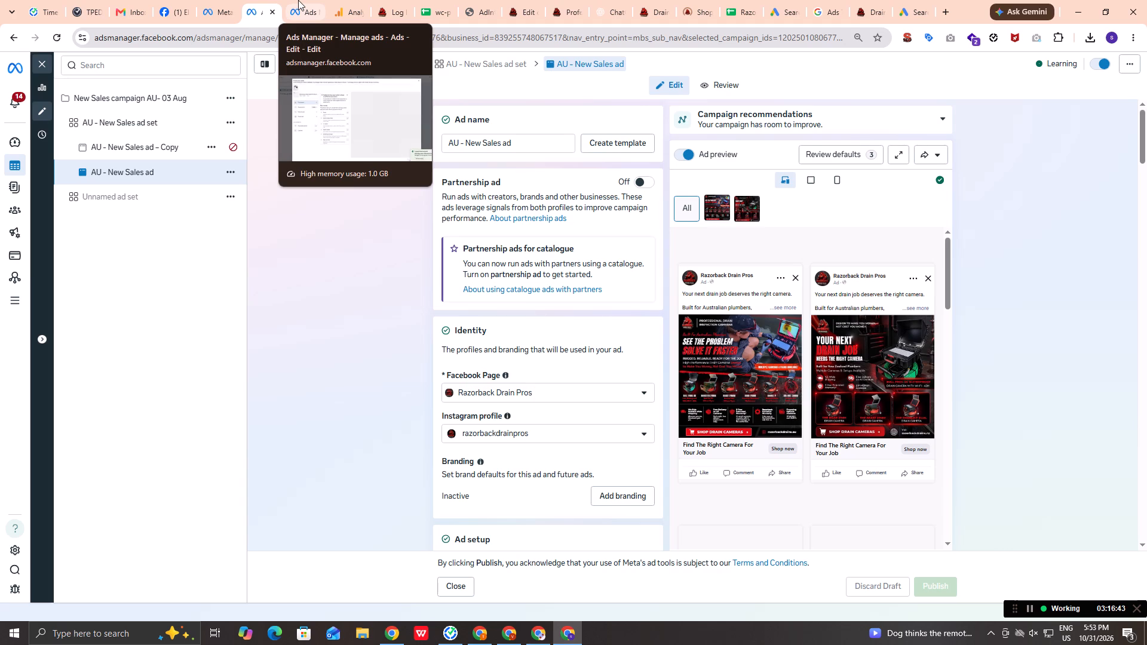
pyautogui.click(298, 0)
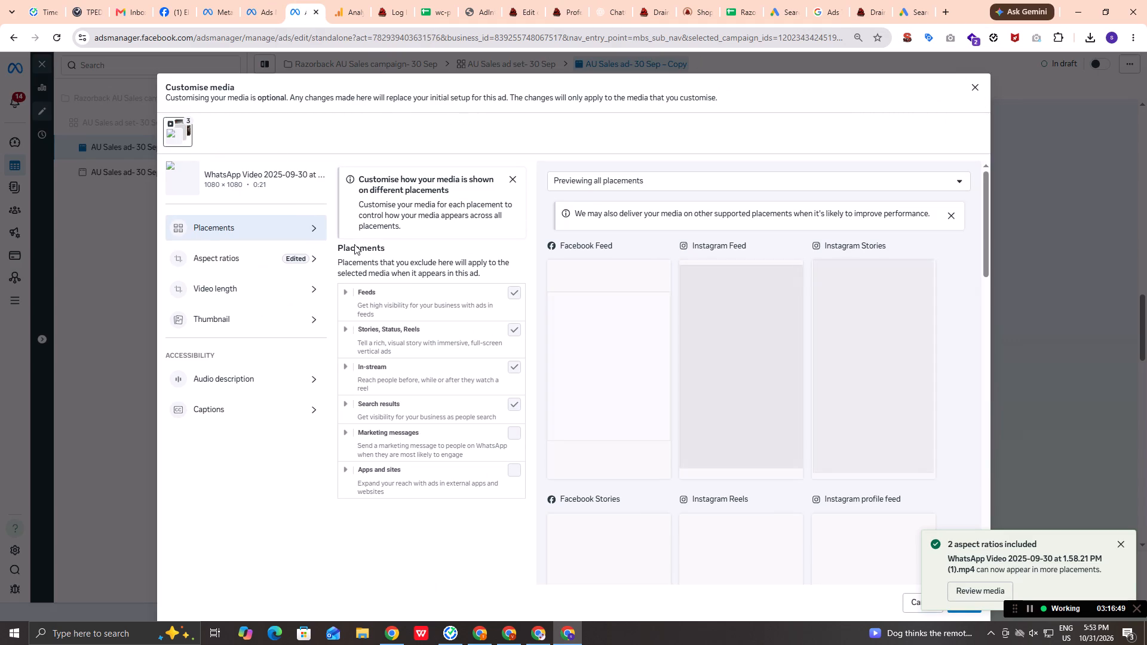
pyautogui.scroll(-2, 686, 388)
pyautogui.scroll(1, 686, 388)
pyautogui.scroll(-2, 686, 388)
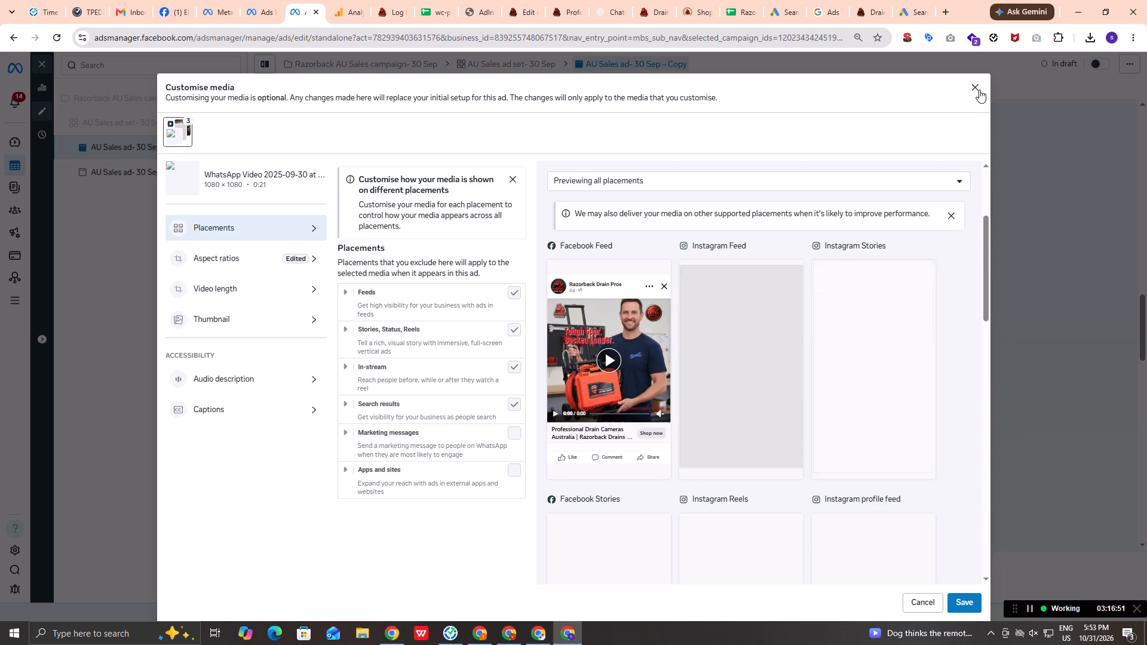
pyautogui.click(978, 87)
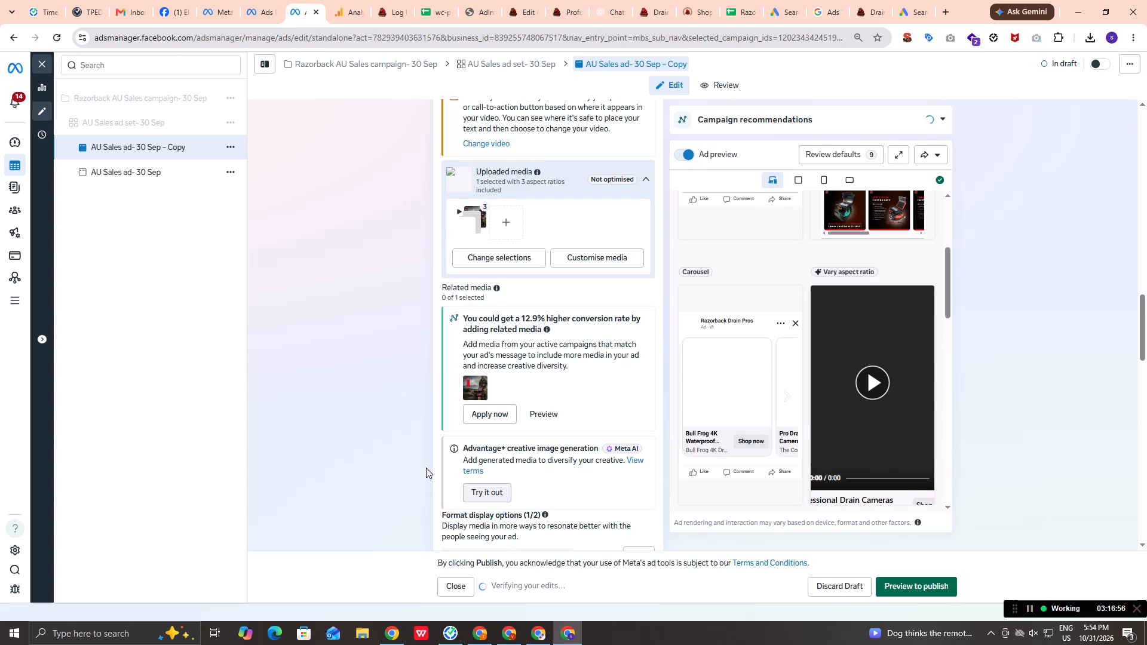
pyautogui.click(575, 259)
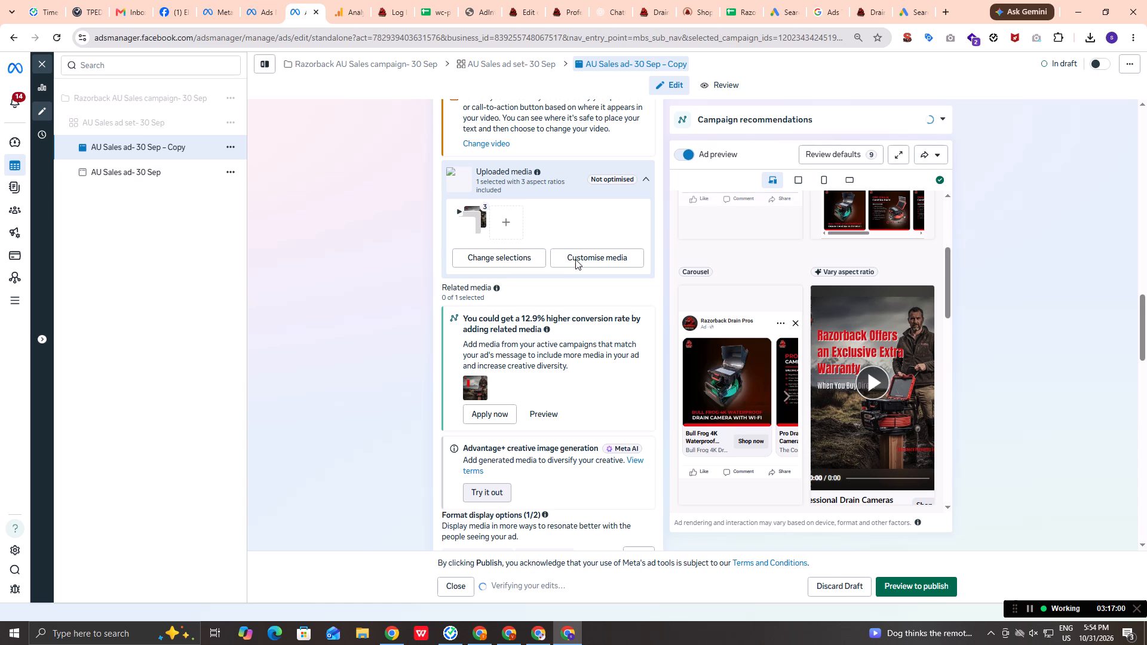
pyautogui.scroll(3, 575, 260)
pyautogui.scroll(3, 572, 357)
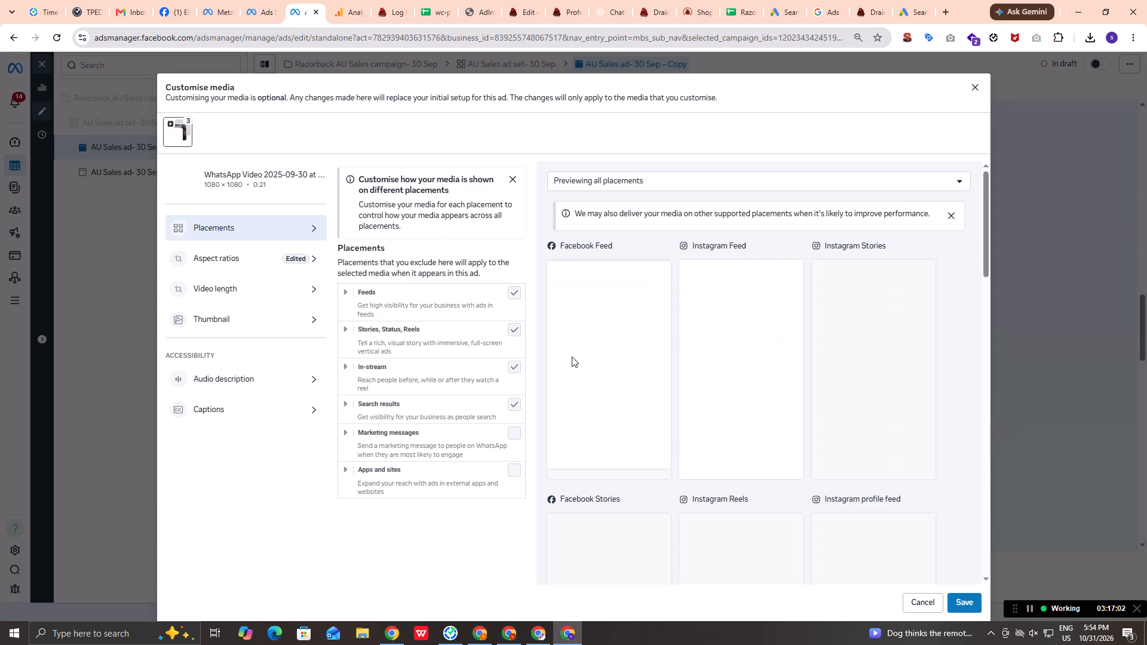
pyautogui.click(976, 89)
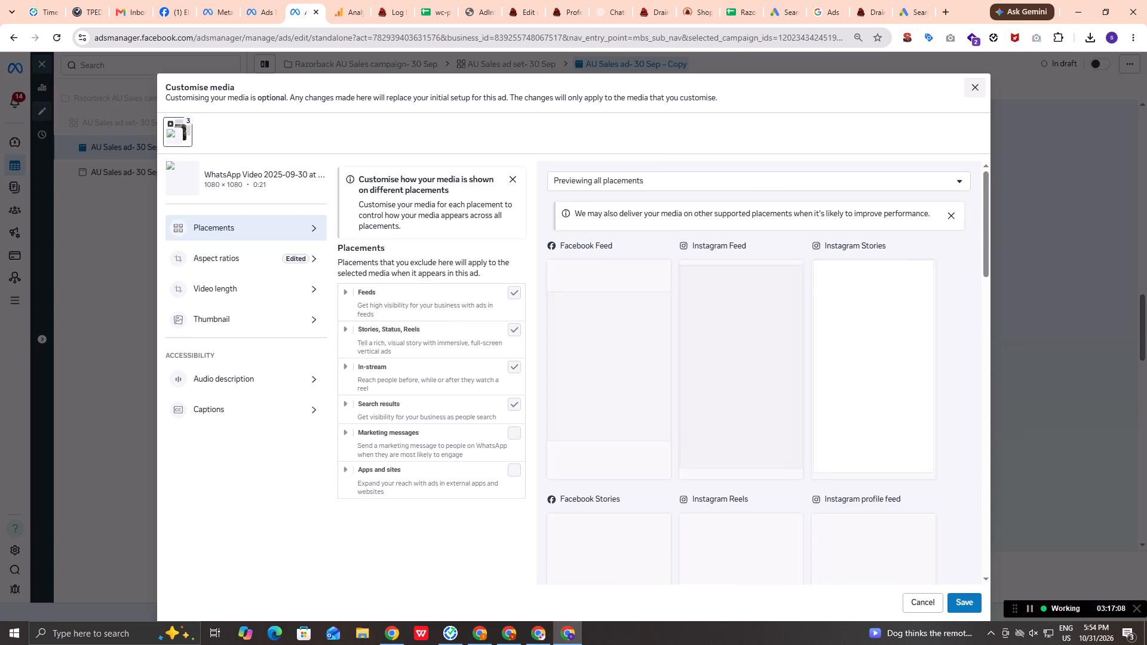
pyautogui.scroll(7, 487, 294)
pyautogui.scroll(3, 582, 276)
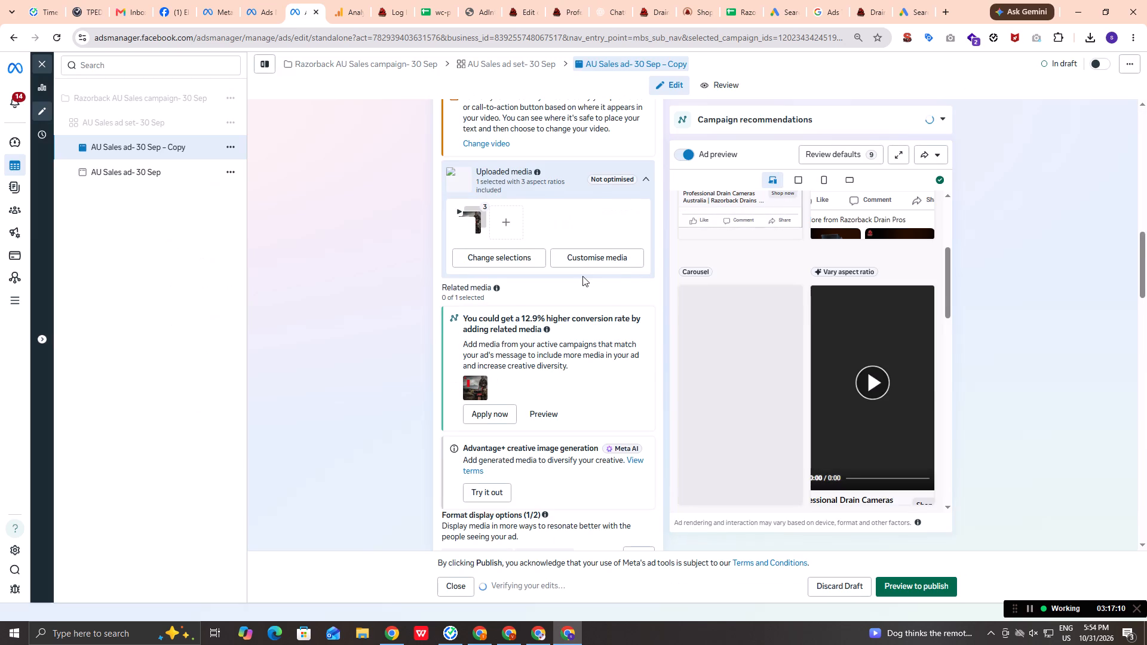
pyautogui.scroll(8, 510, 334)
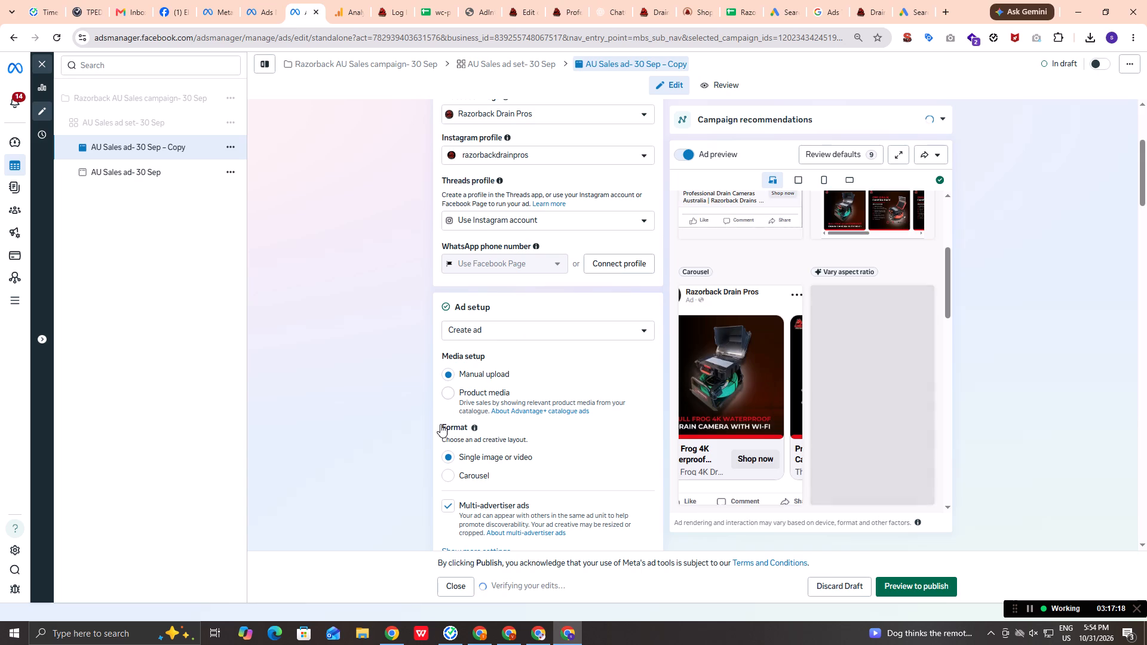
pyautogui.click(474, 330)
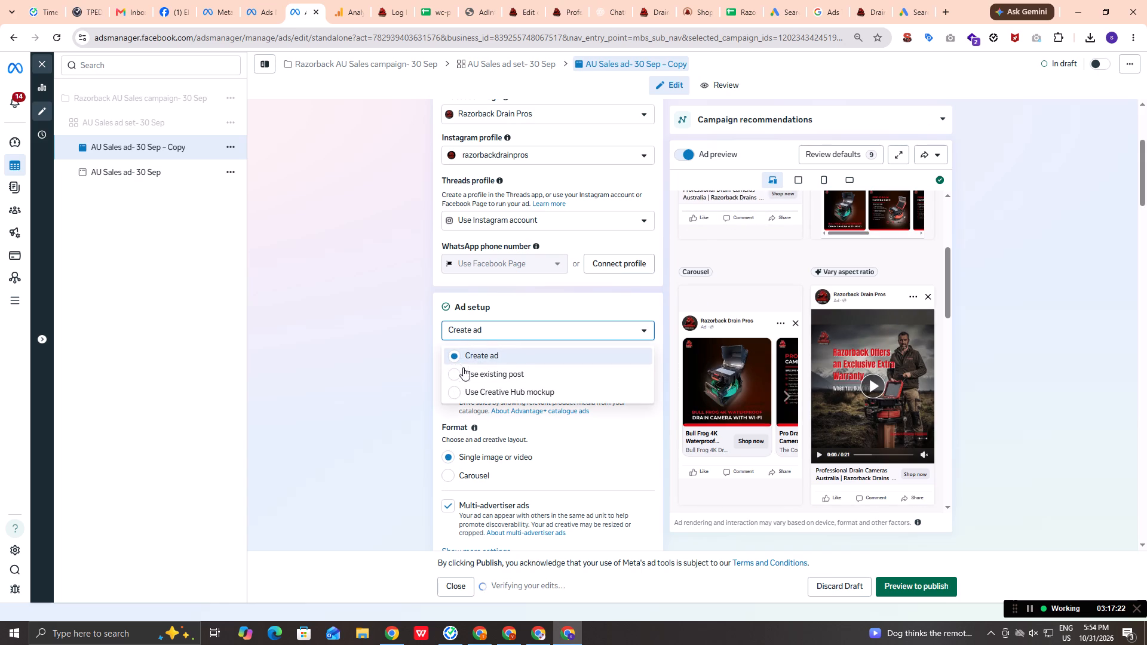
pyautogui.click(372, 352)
# Review the ad copy's settings from Identity and Ad setup through Destination, Ad creative media, primary text, headline and description.
pyautogui.scroll(2, 523, 372)
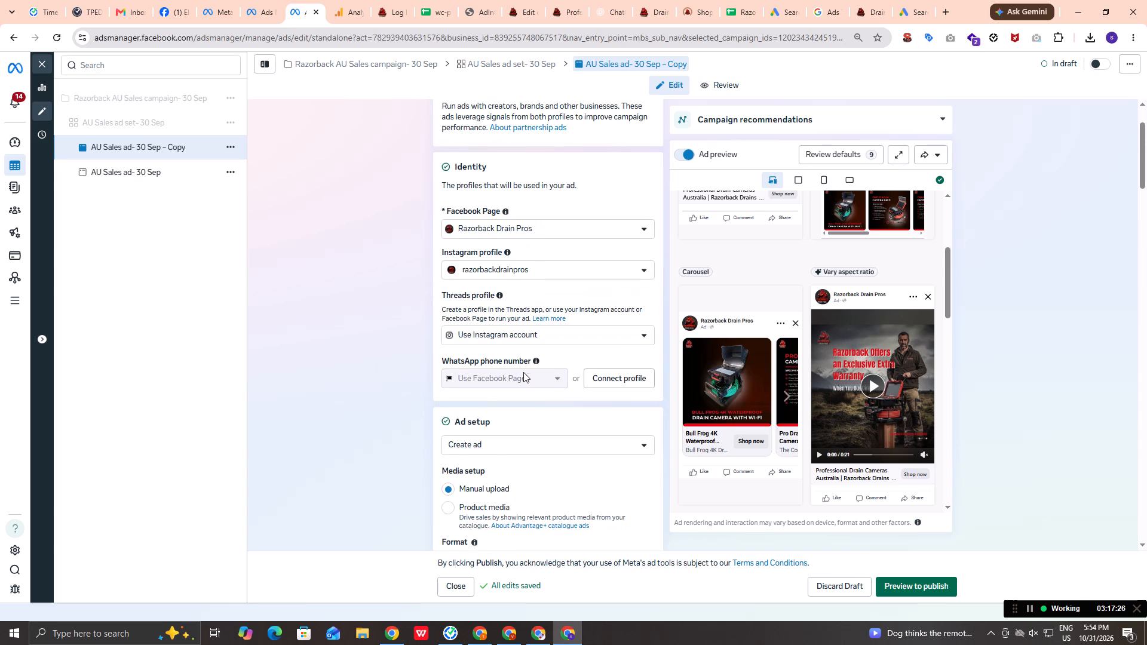
pyautogui.scroll(-7, 523, 372)
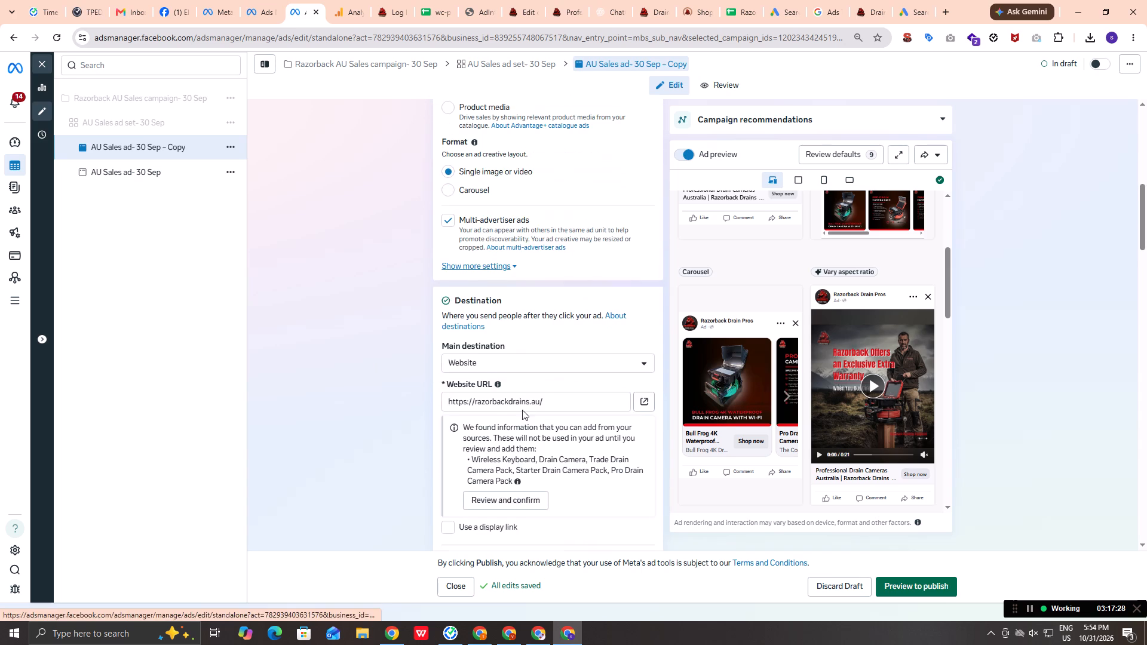
pyautogui.scroll(-3, 511, 440)
pyautogui.scroll(1, 511, 441)
pyautogui.scroll(-6, 511, 441)
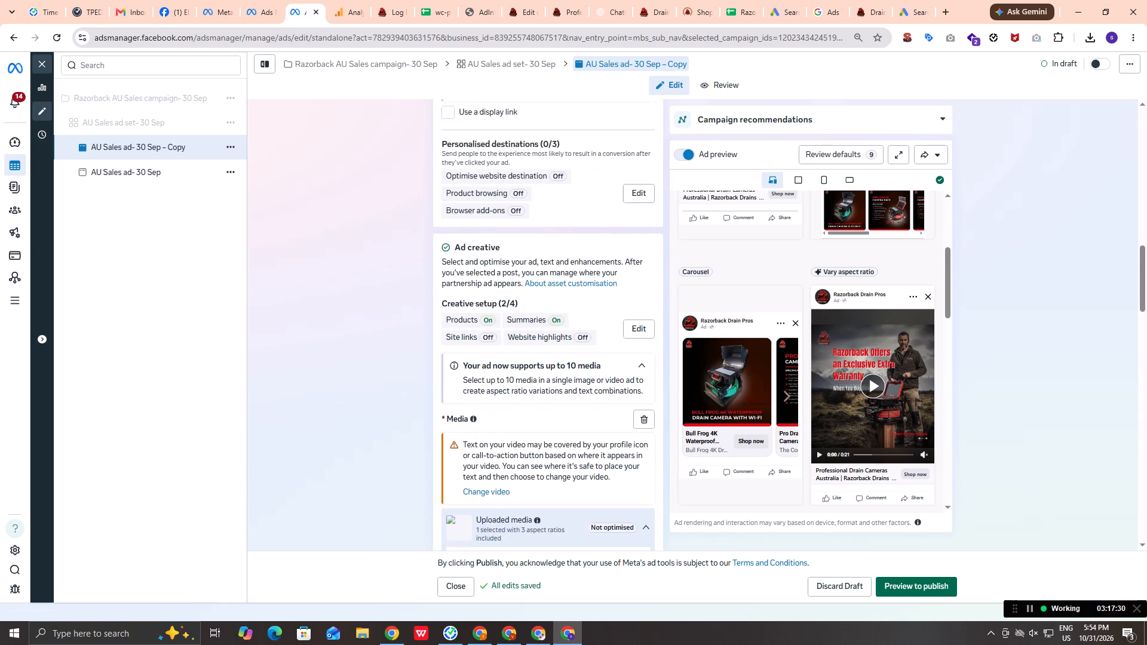
pyautogui.scroll(-4, 511, 441)
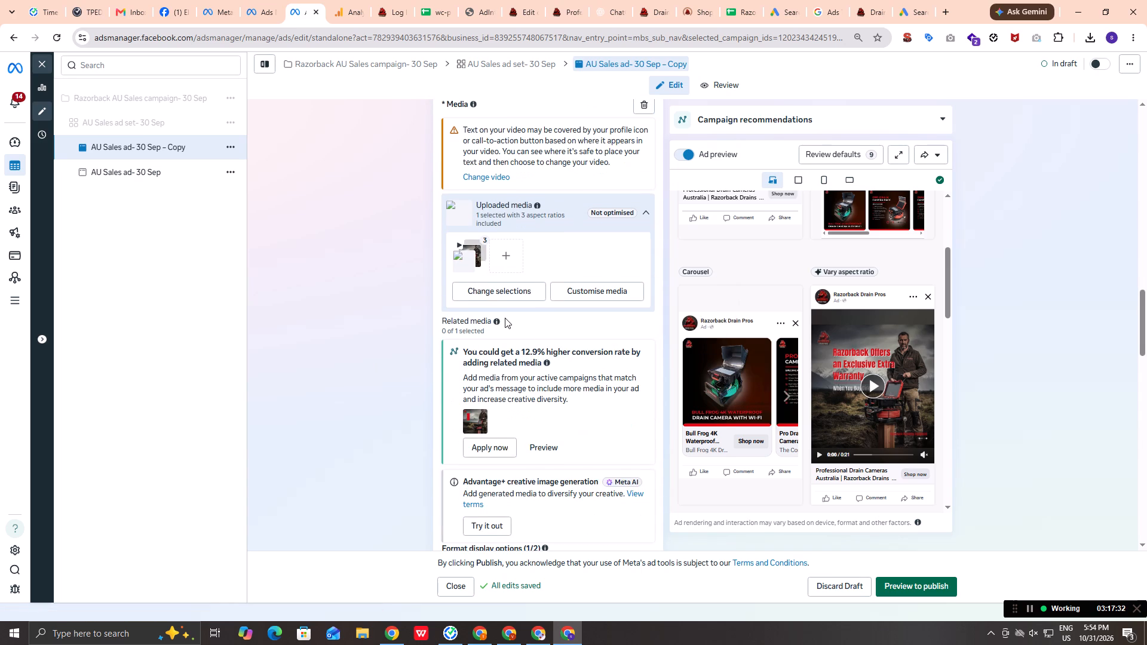
pyautogui.scroll(-1, 508, 370)
pyautogui.scroll(1, 508, 381)
pyautogui.scroll(-5, 508, 383)
pyautogui.scroll(2, 508, 385)
pyautogui.scroll(-2, 508, 385)
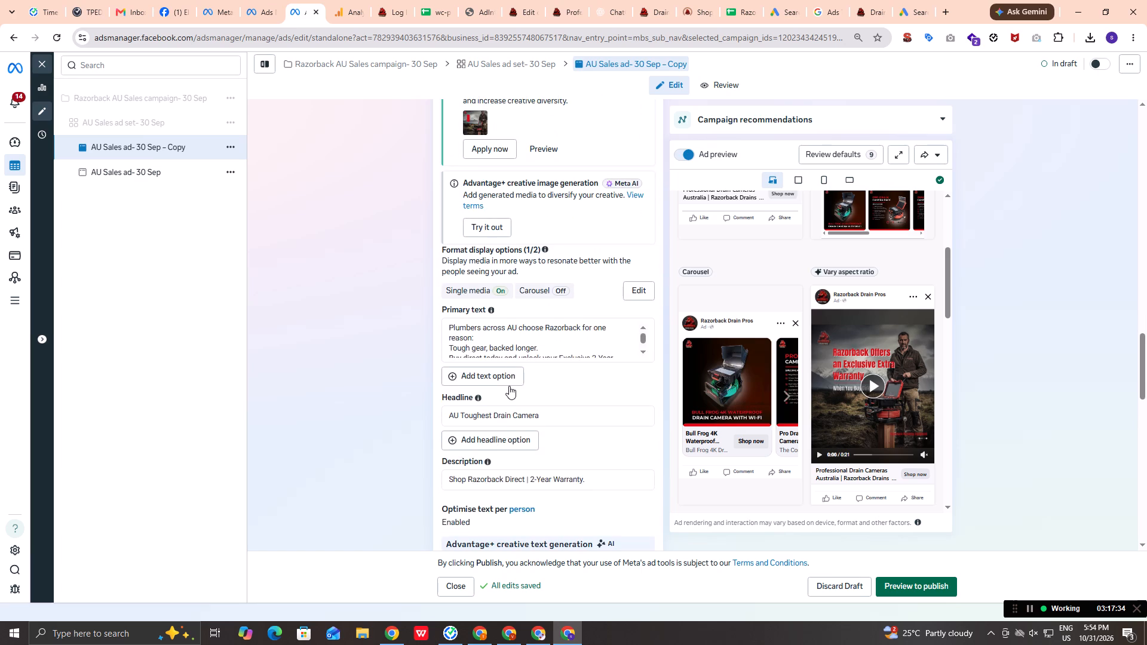
# Add the two adjacent 1080 × 1080 WhatsApp product images from the account images to the ad copy's media selection.
pyautogui.scroll(6, 509, 386)
pyautogui.click(476, 354)
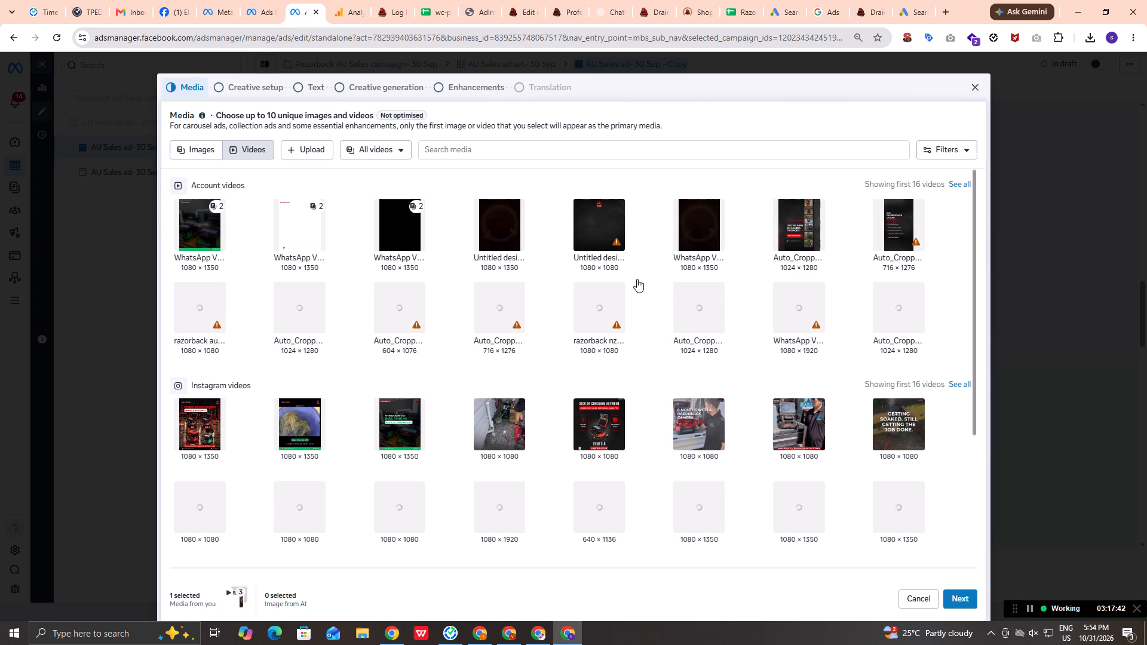
pyautogui.click(192, 150)
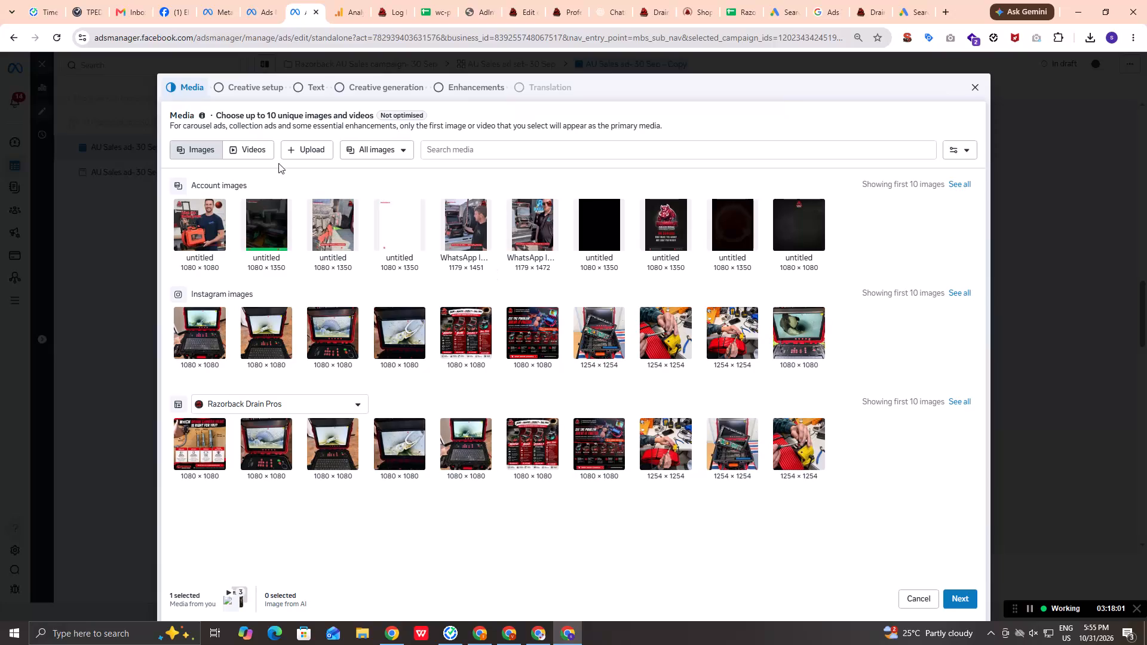
pyautogui.click(372, 149)
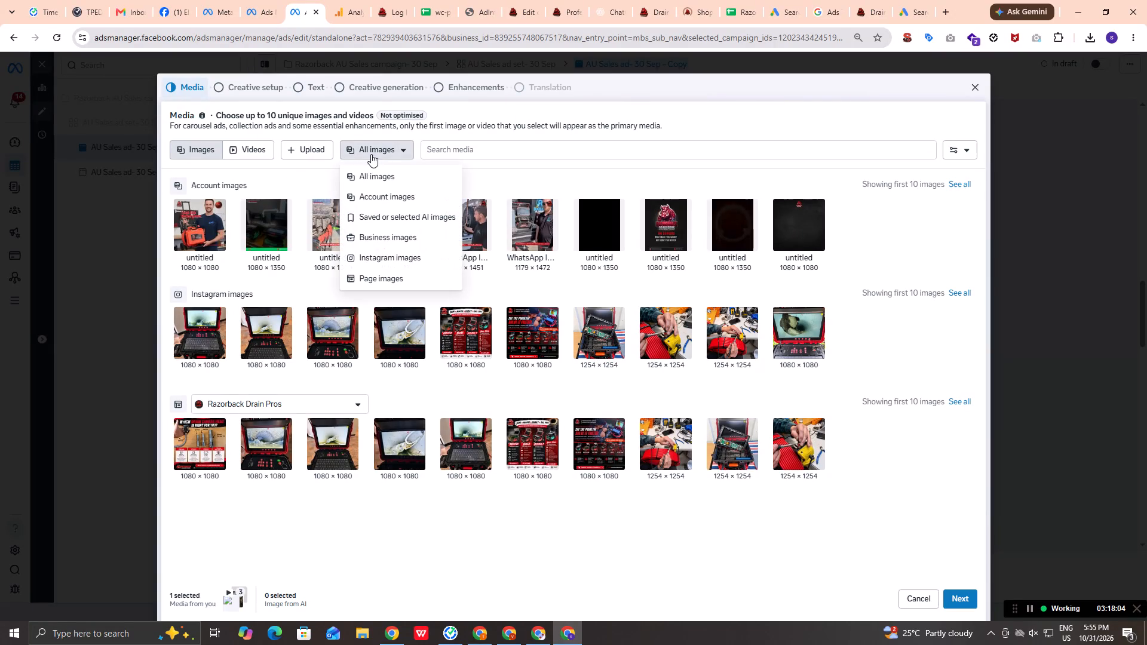
pyautogui.click(369, 171)
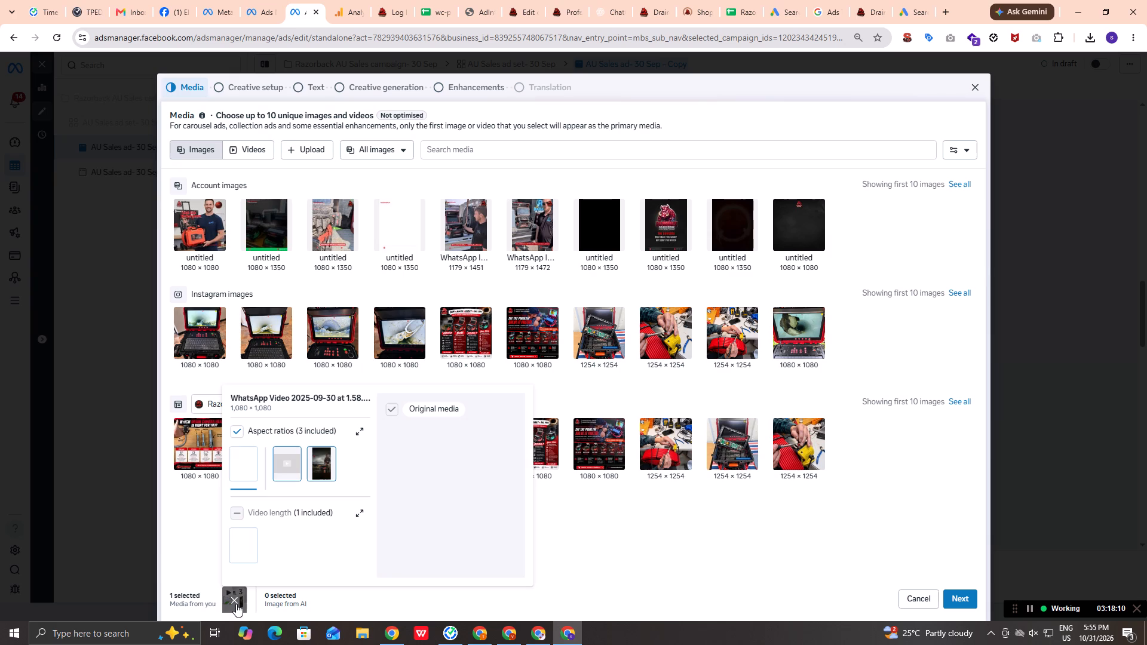
pyautogui.click(236, 430)
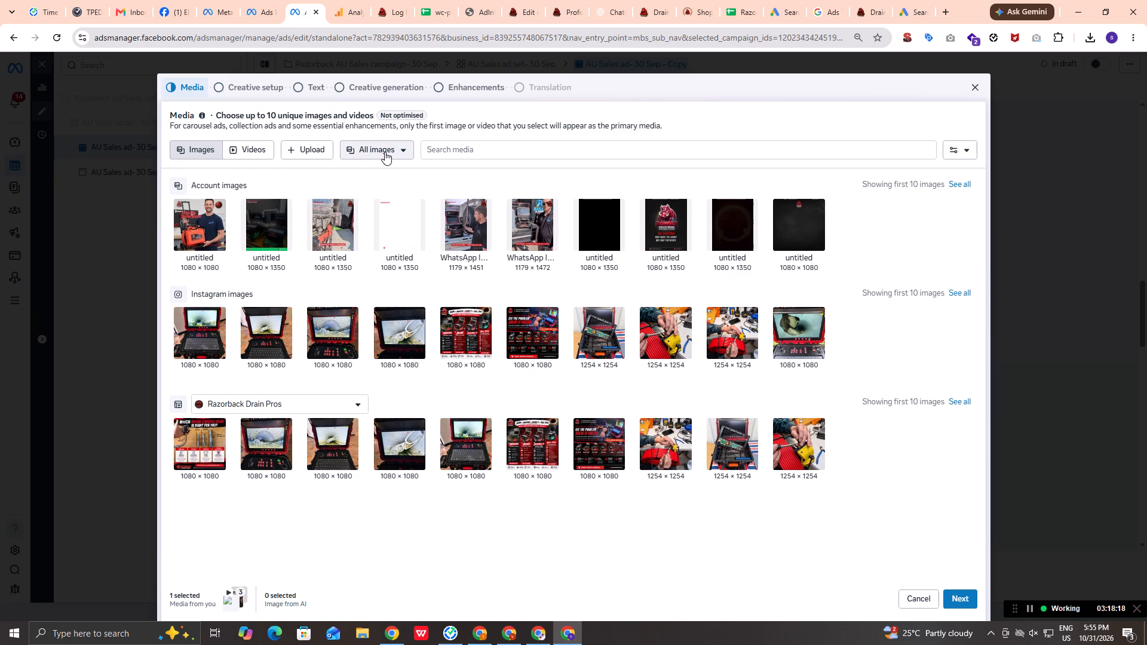
pyautogui.click(961, 185)
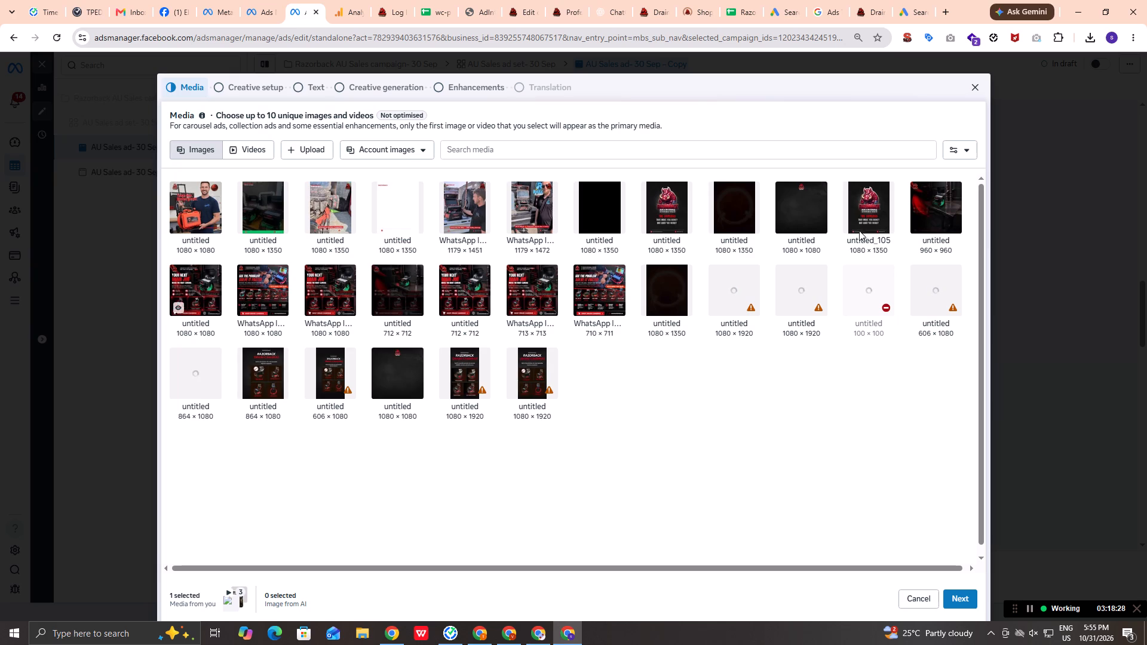
pyautogui.click(271, 296)
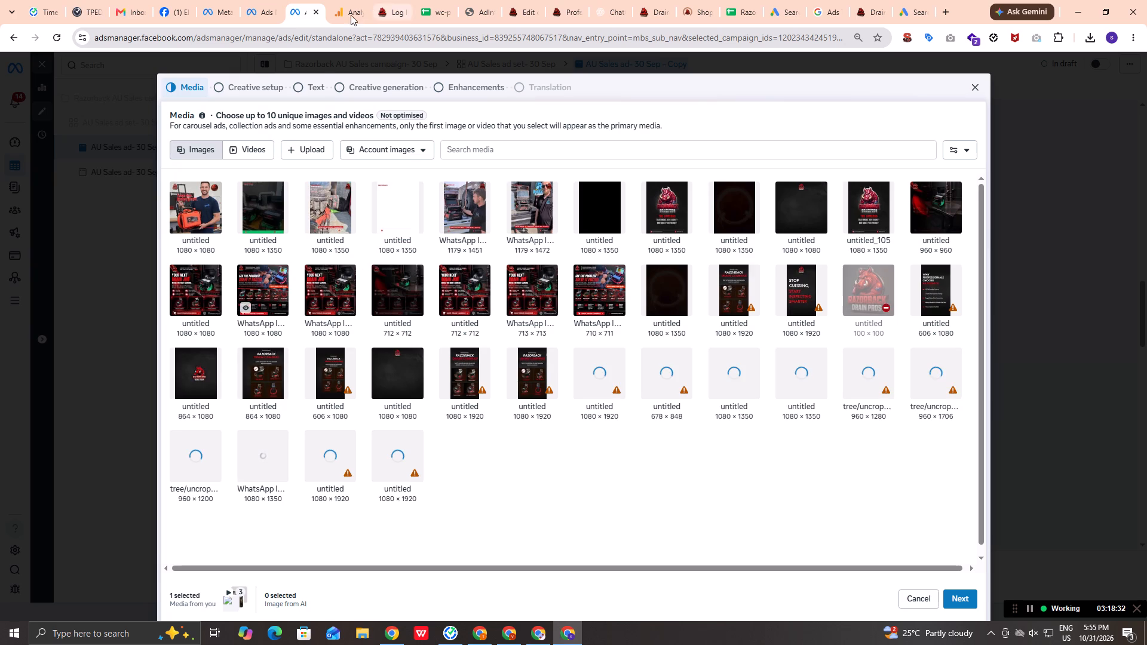
pyautogui.click(328, 300)
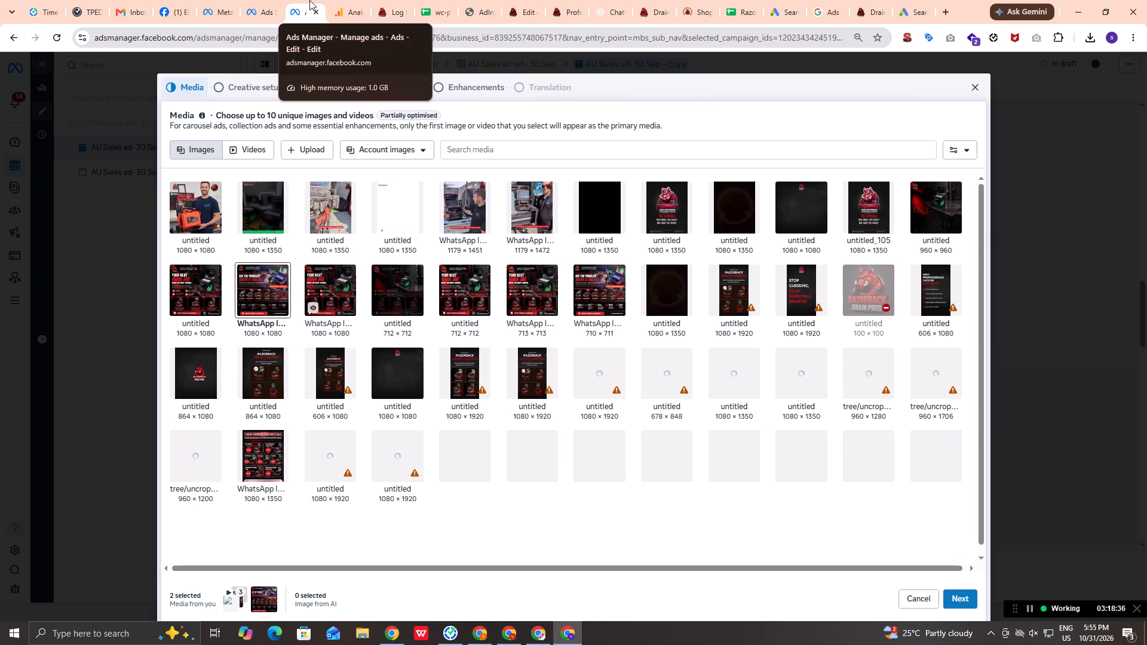
# Add the untitled 1080 × 1080 Your Next Drain Job image to the ad copy's media and deselect its WhatsApp version.
pyautogui.click(259, 8)
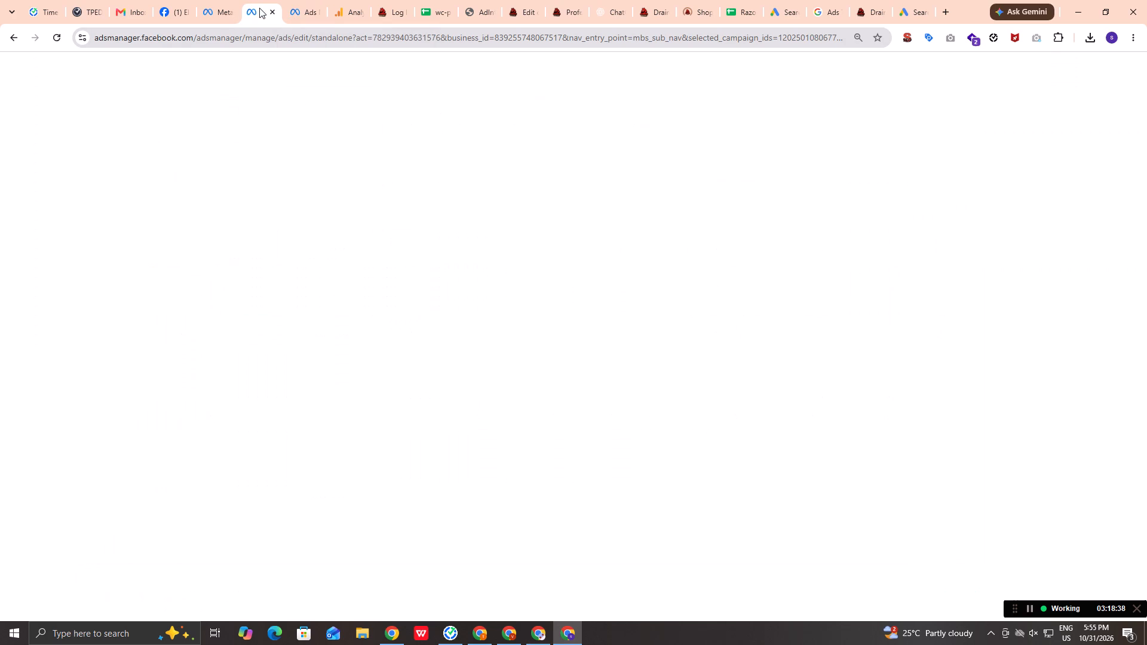
pyautogui.click(308, 8)
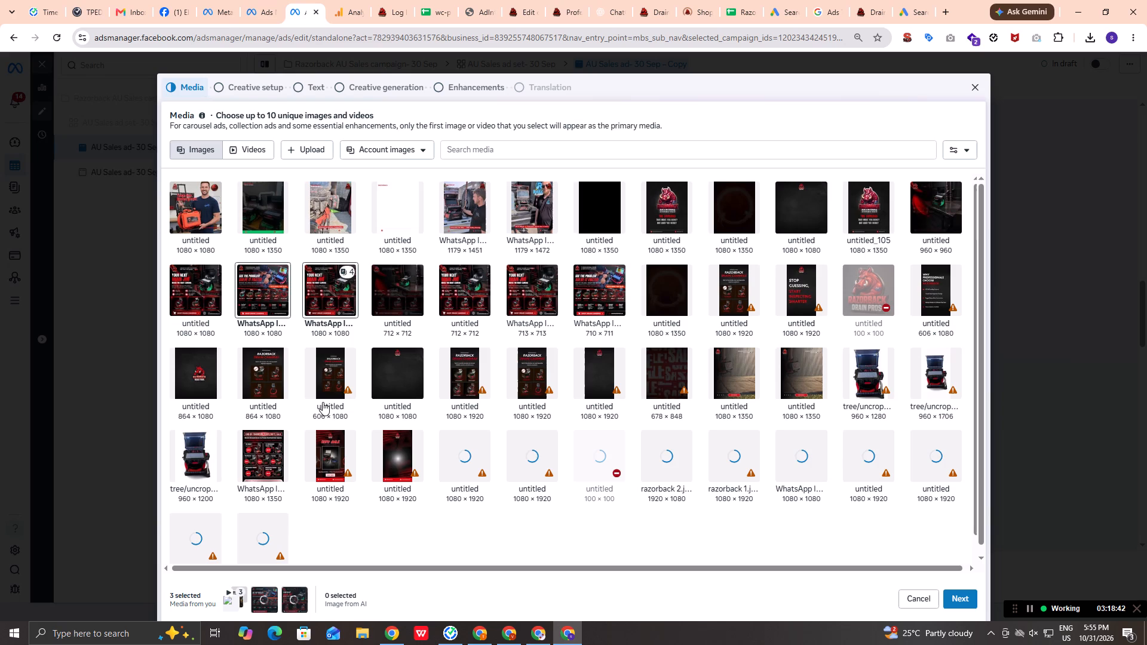
pyautogui.click(211, 293)
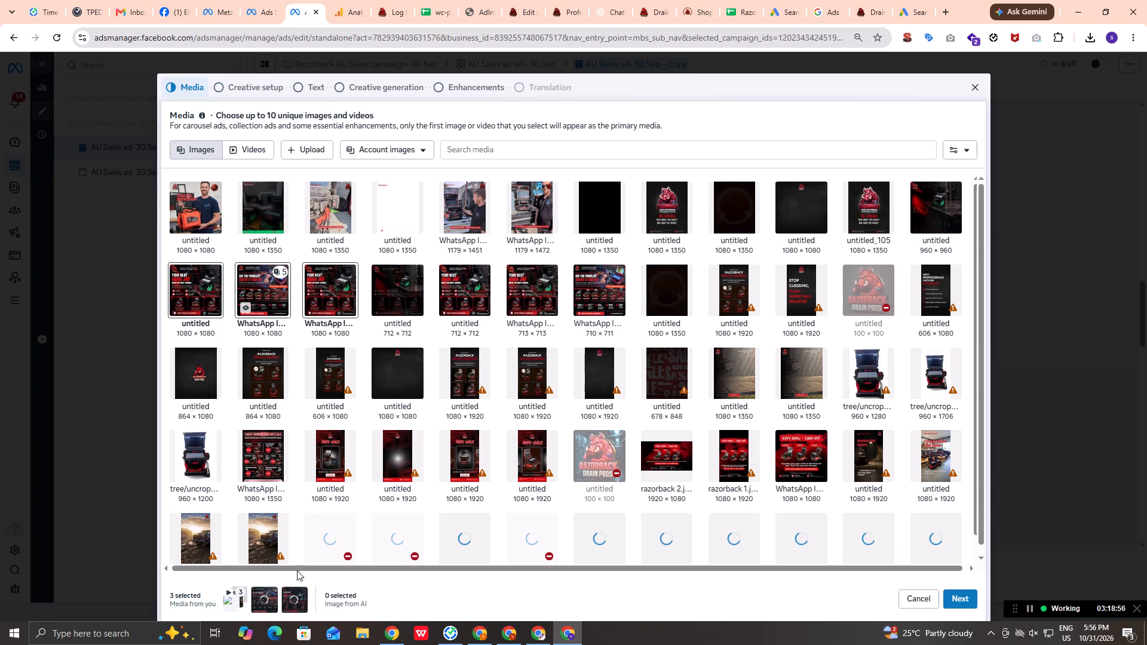
pyautogui.click(331, 294)
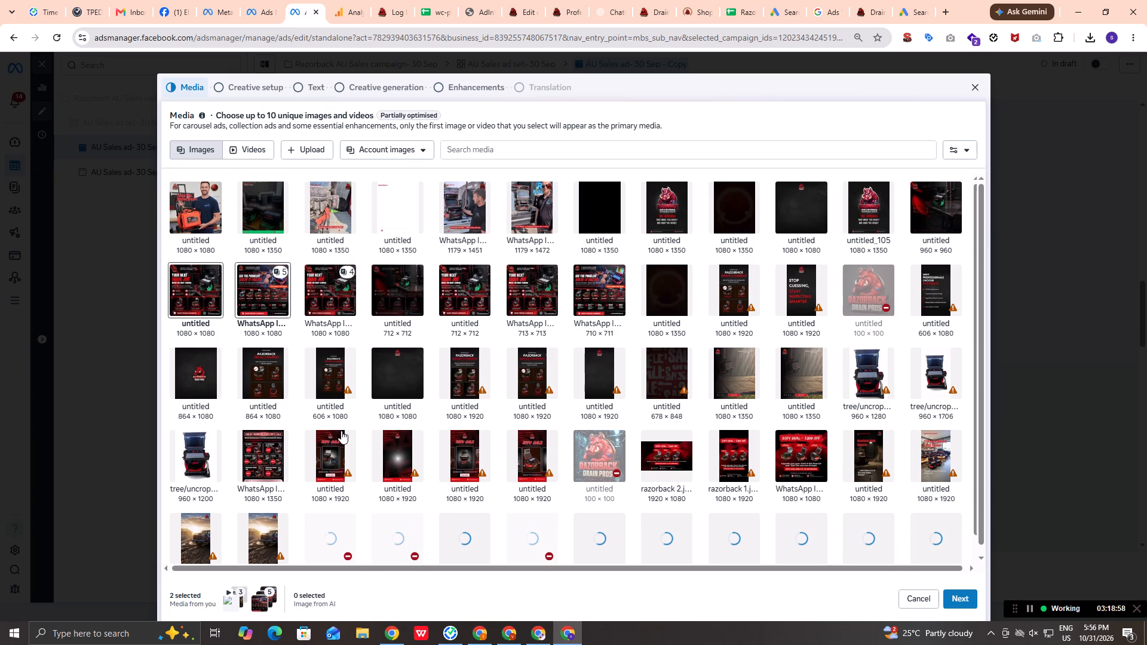
pyautogui.click(350, 267)
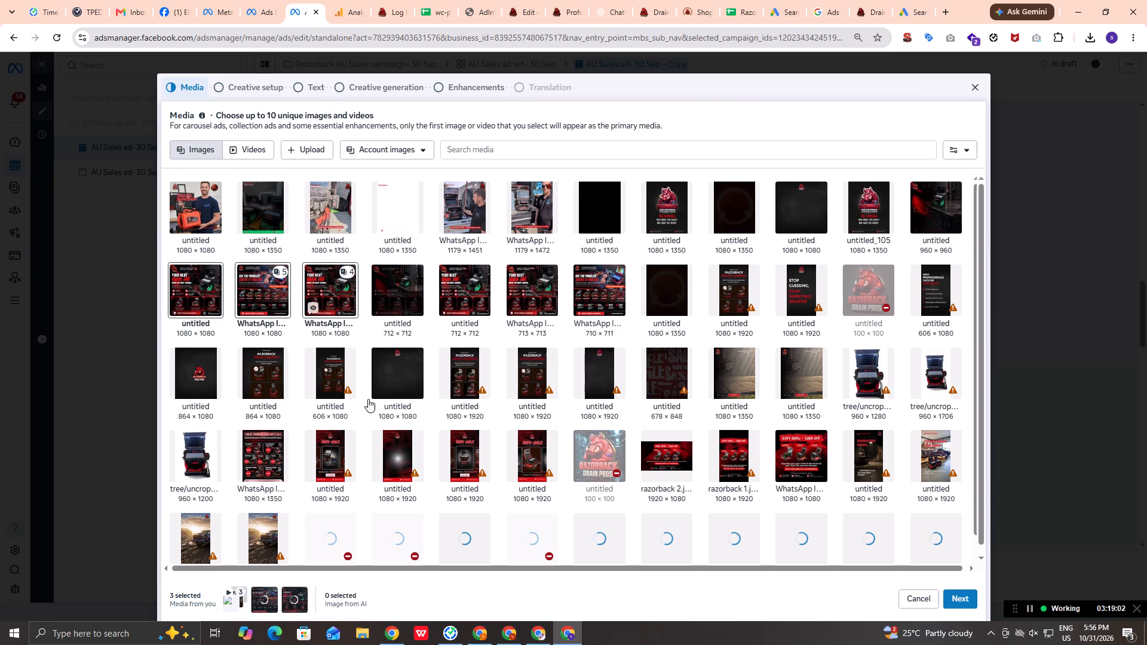
pyautogui.click(324, 294)
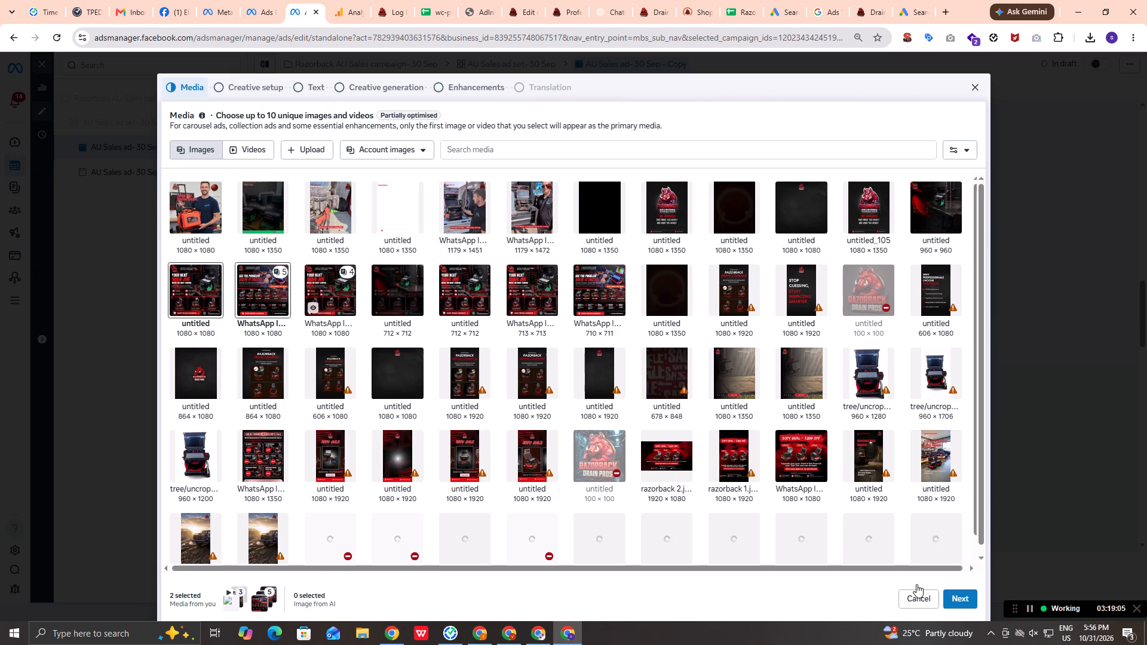
# Go through the creative setup, text, creative generation and enhancements stages without changes and finish the ad copy's media setup.
pyautogui.click(970, 598)
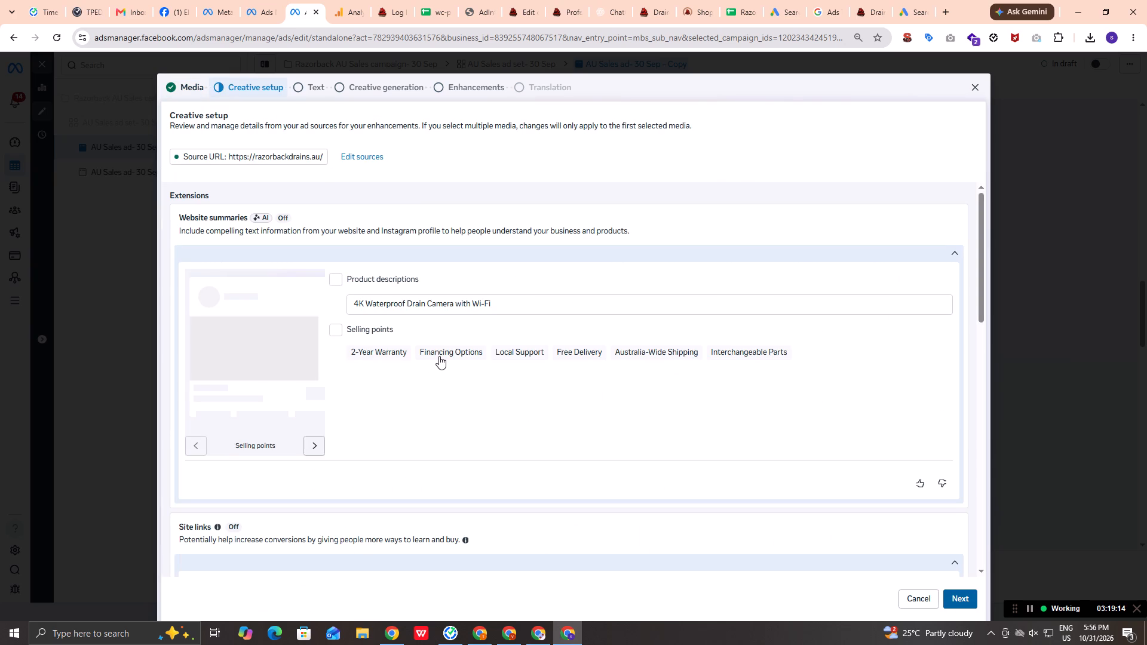
pyautogui.click(964, 599)
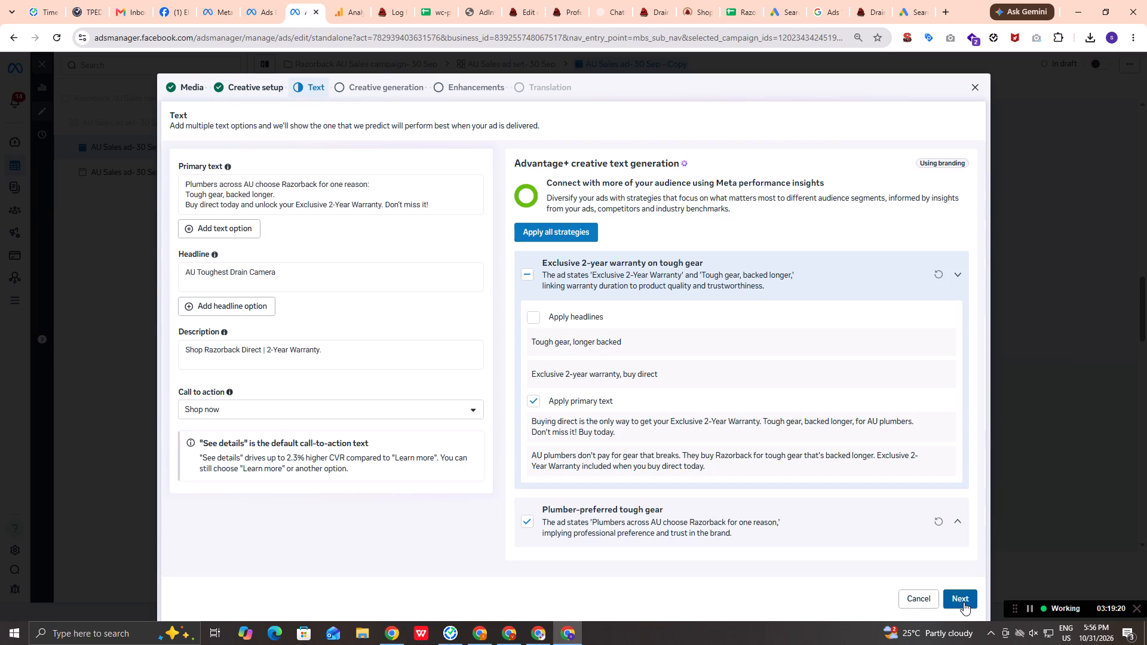
pyautogui.click(964, 602)
pyautogui.click(964, 602)
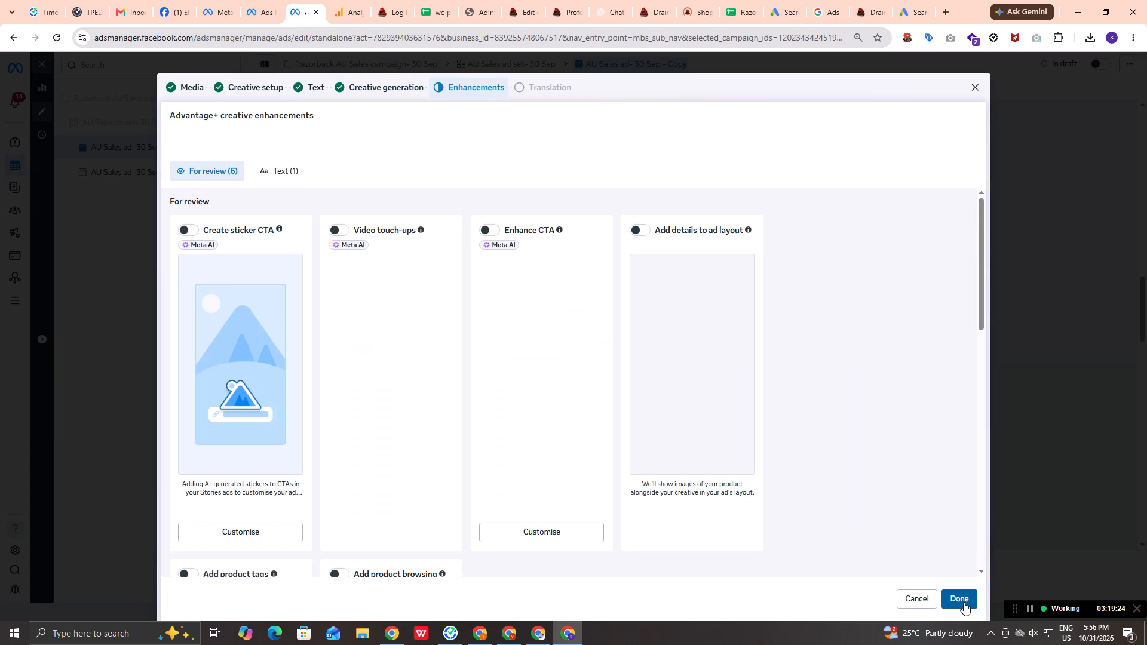
pyautogui.click(964, 600)
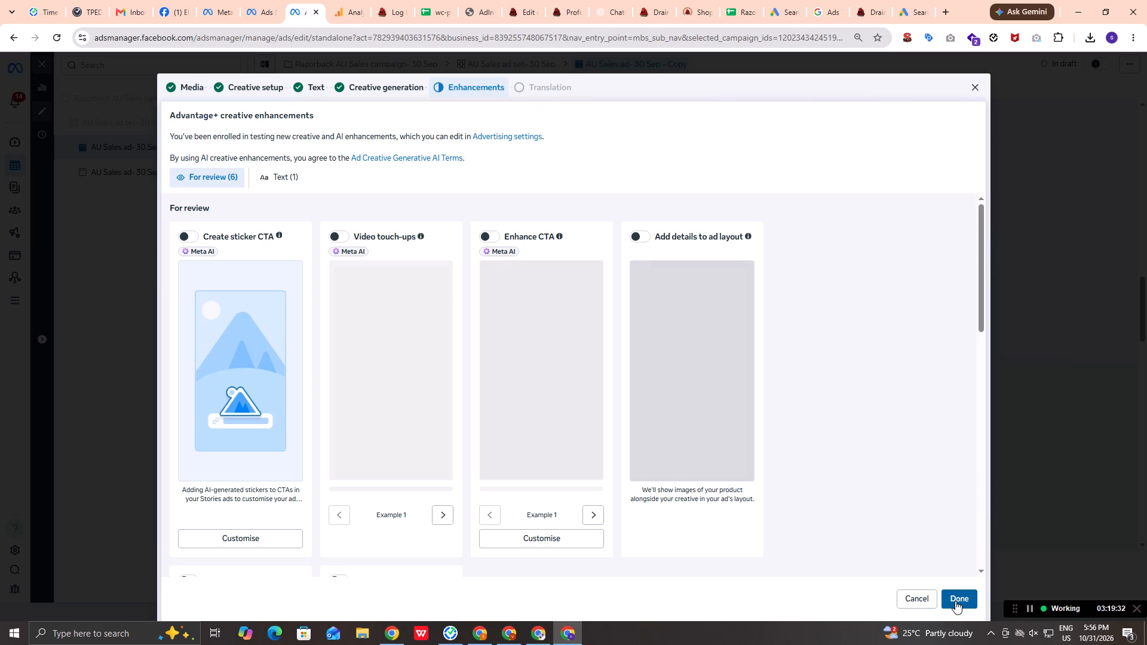
pyautogui.tripleClick(955, 601)
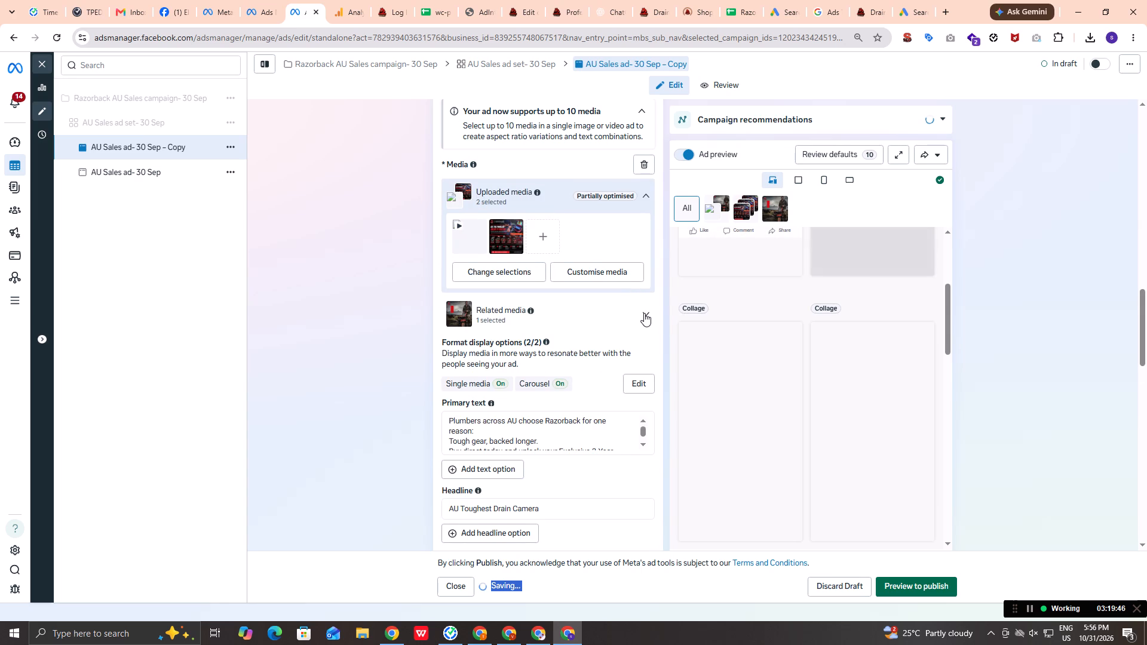
# Deselect the related media item of AU Sales ad- 30 Sep – Copy.
pyautogui.click(644, 313)
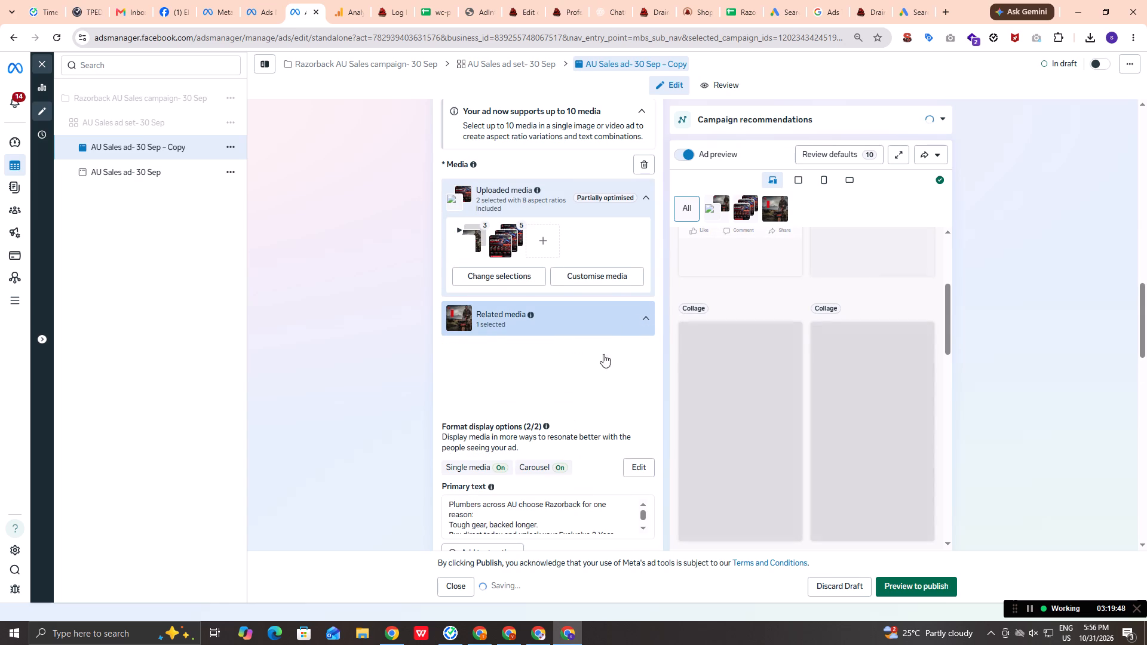
pyautogui.click(630, 395)
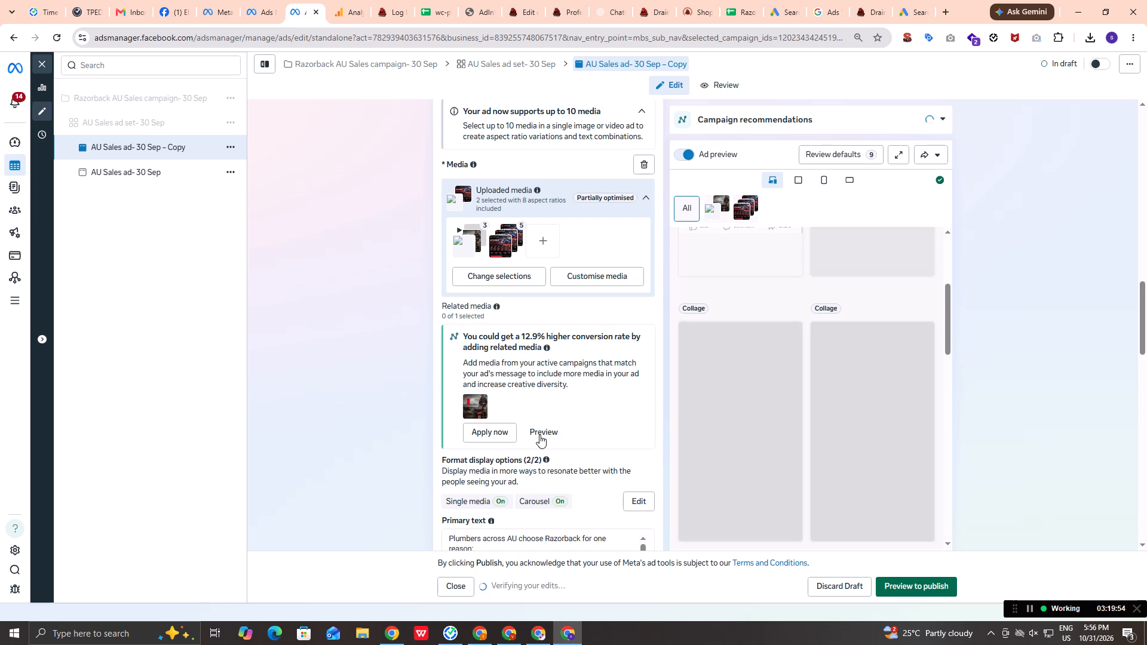
# Look over the ad copy's text, call to action, promotions and tracking settings, and open its publish preview.
pyautogui.scroll(-7, 539, 435)
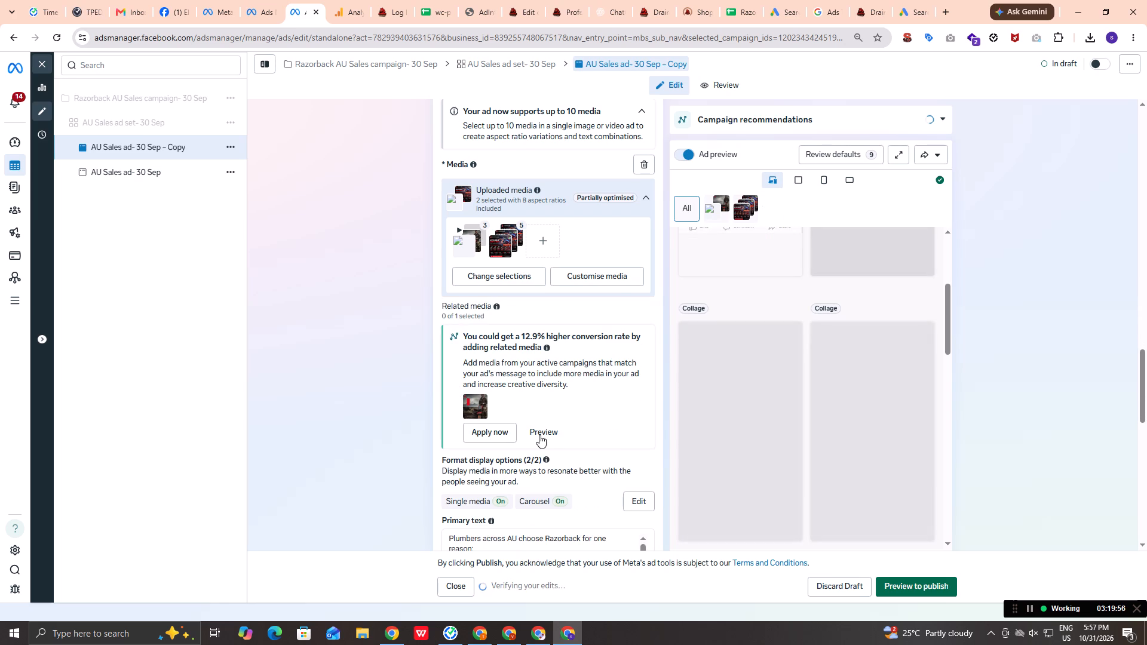
pyautogui.scroll(-9, 539, 435)
pyautogui.scroll(1, 539, 435)
pyautogui.scroll(-1, 539, 435)
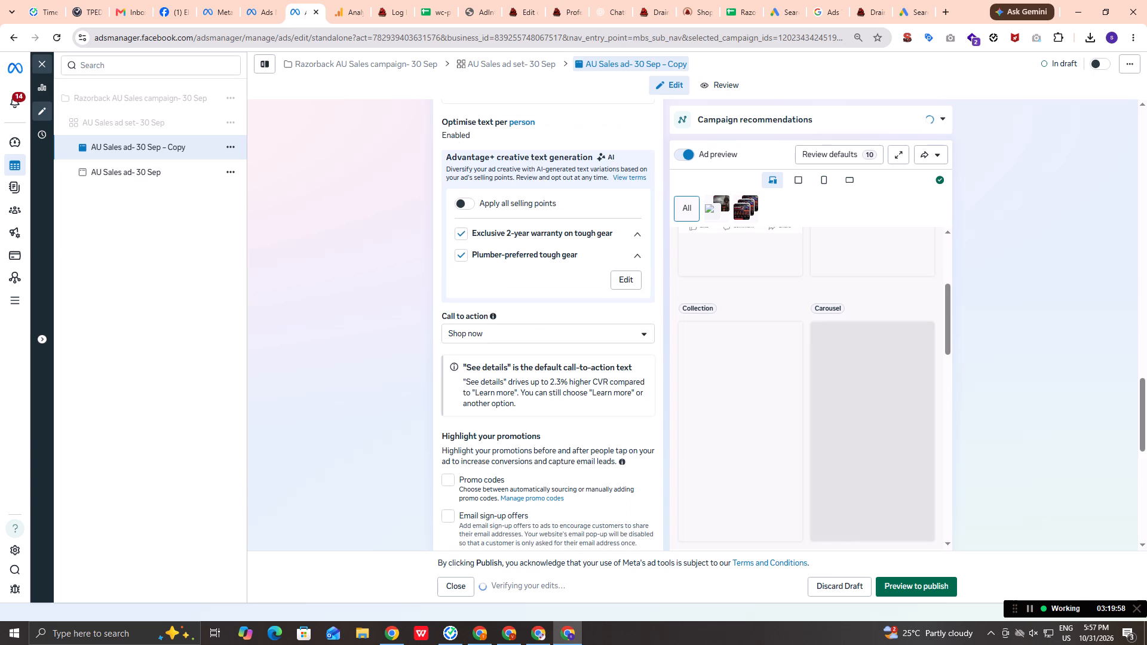
pyautogui.scroll(-4, 539, 435)
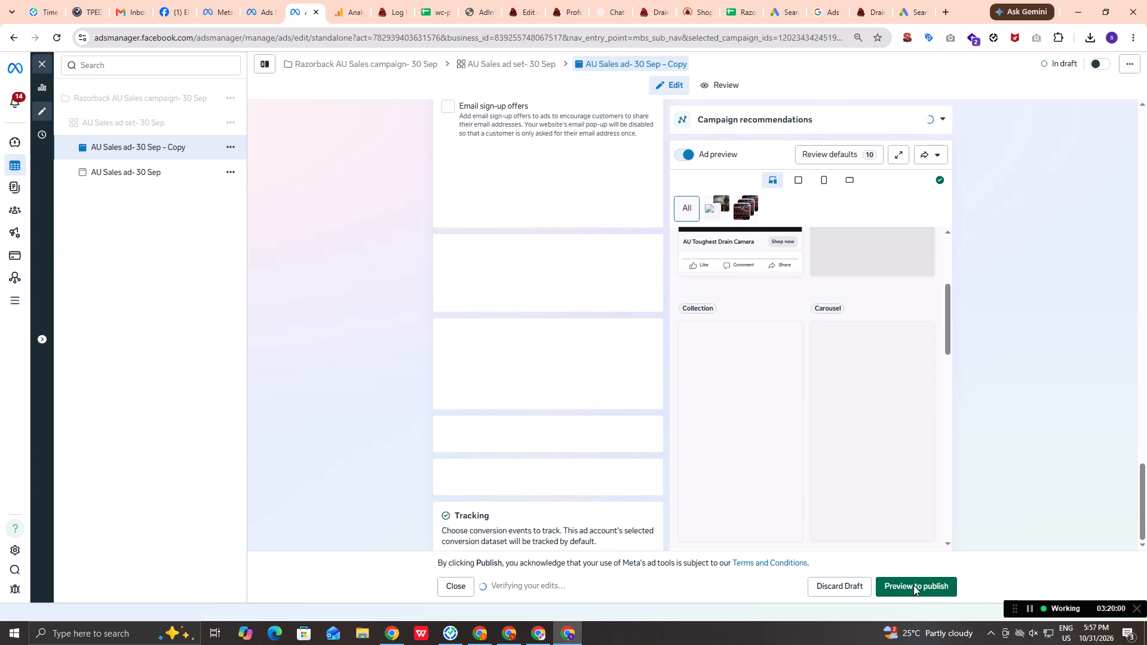
pyautogui.click(913, 585)
# Open AU - New Sales ad – Copy of the New Sales campaign AU- 03 Aug in the editor for reference.
pyautogui.hotkey('ctrl', 'shift', 'Tab')
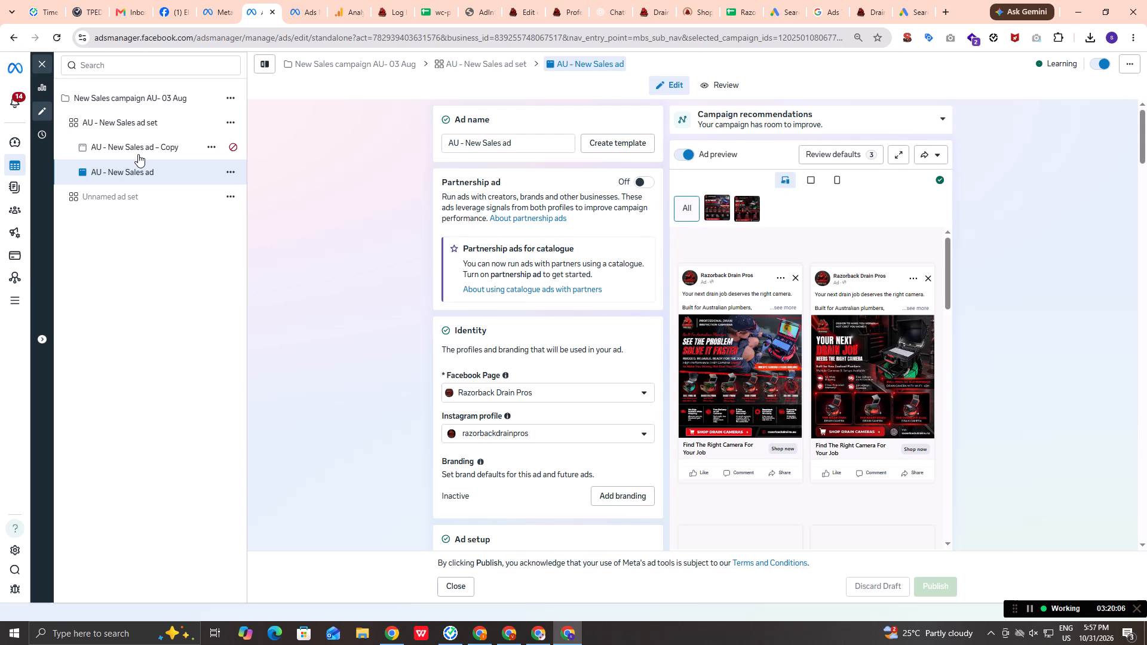
pyautogui.click(113, 152)
# Return to AU Sales ad- 30 Sep – Copy and close its publish preview without publishing.
pyautogui.click(309, 0)
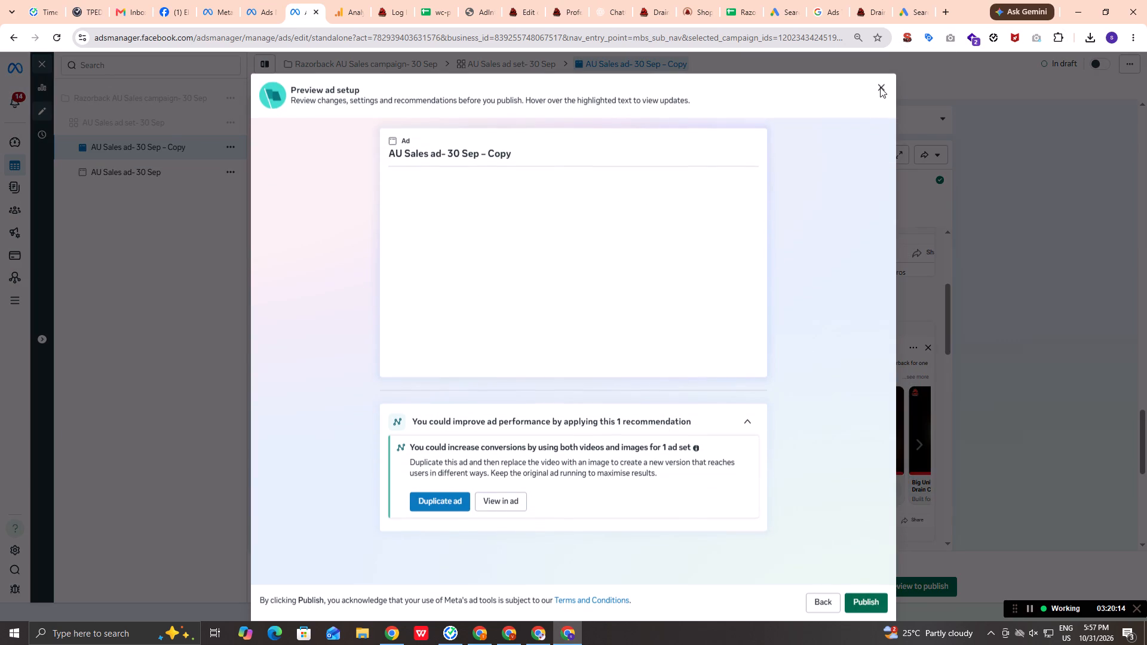
pyautogui.click(881, 87)
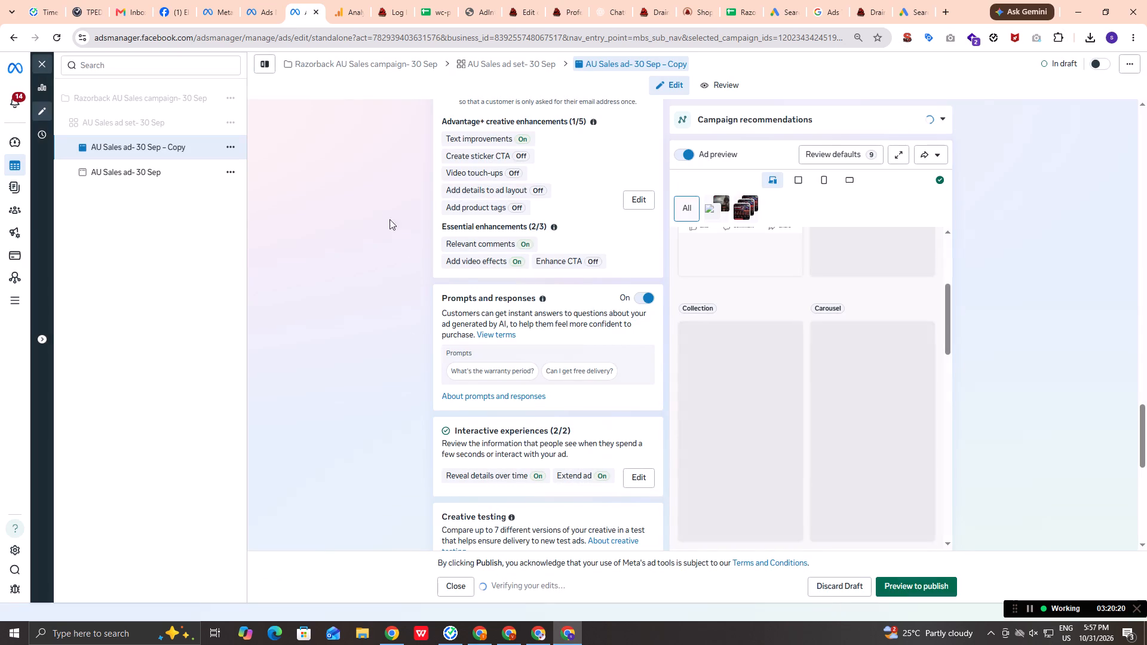
# Copy AU Sales ad- 30 Sep and paste it as a second duplicate, with the Add an image recommendation turned off.
pyautogui.click(228, 172)
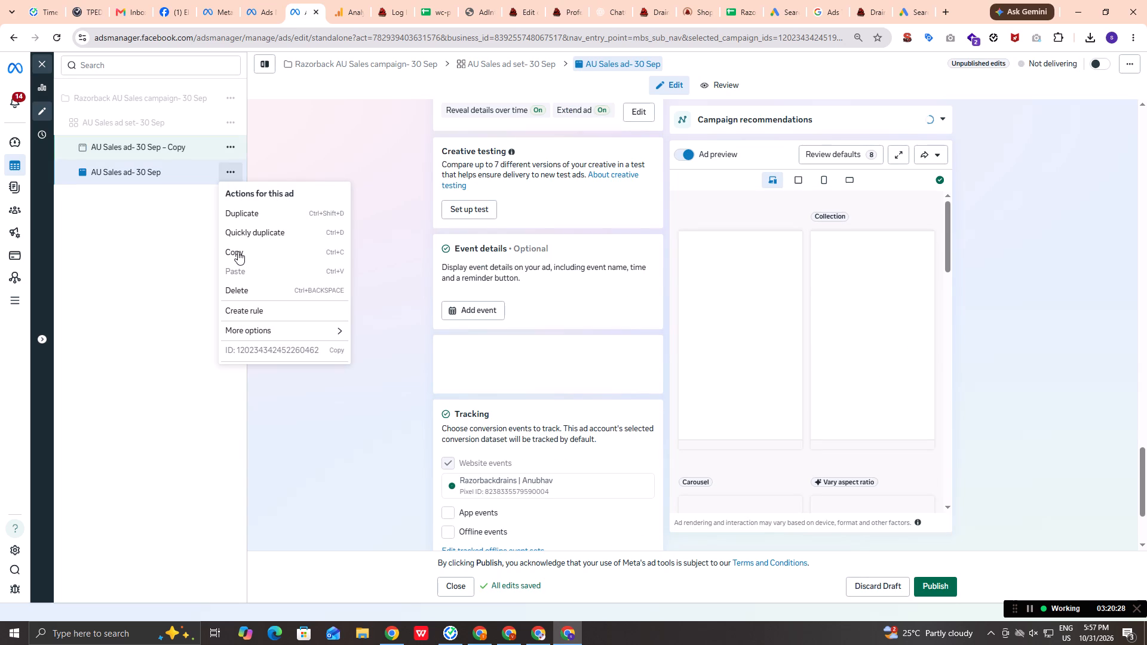
pyautogui.click(242, 255)
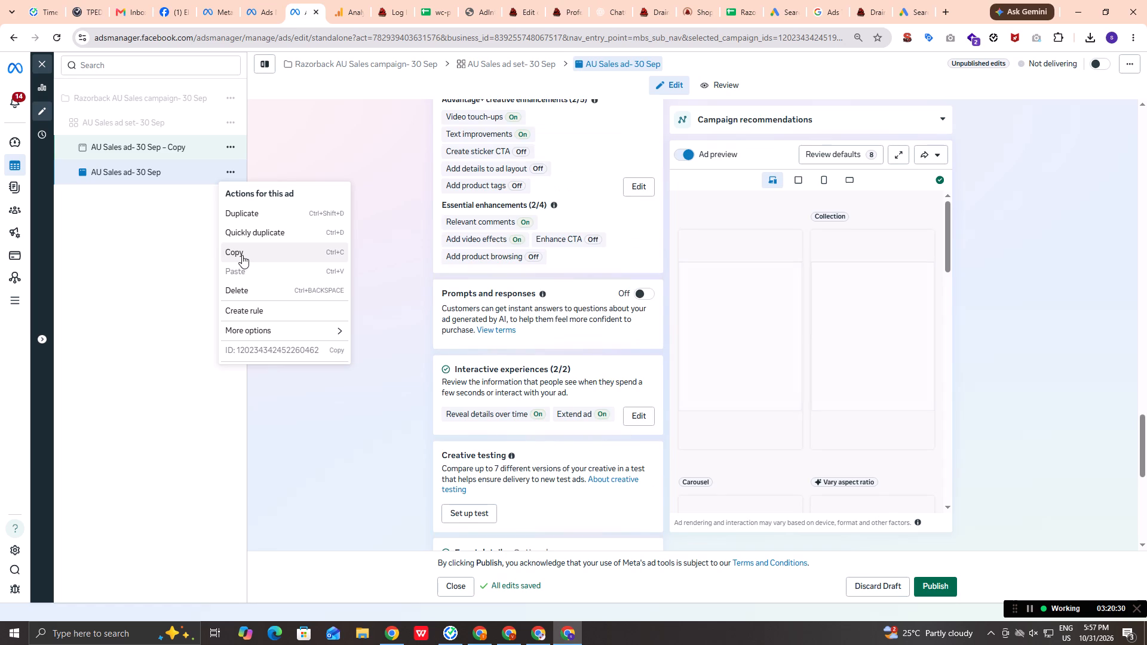
pyautogui.click(143, 217)
pyautogui.hotkey('ctrl', 'v')
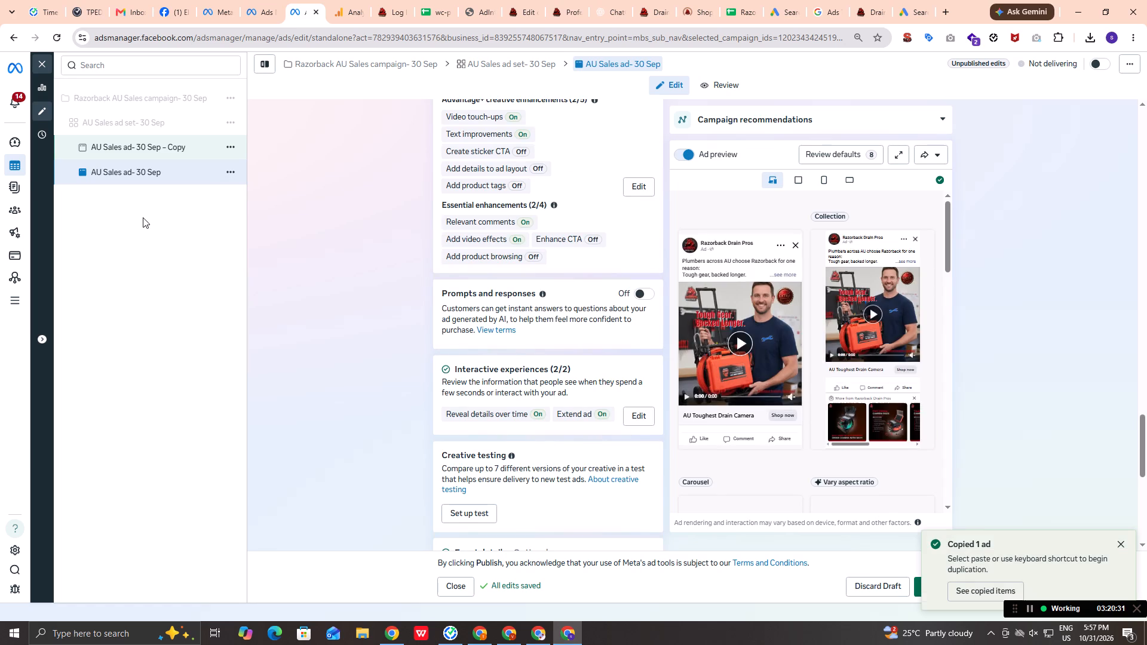
pyautogui.click(433, 283)
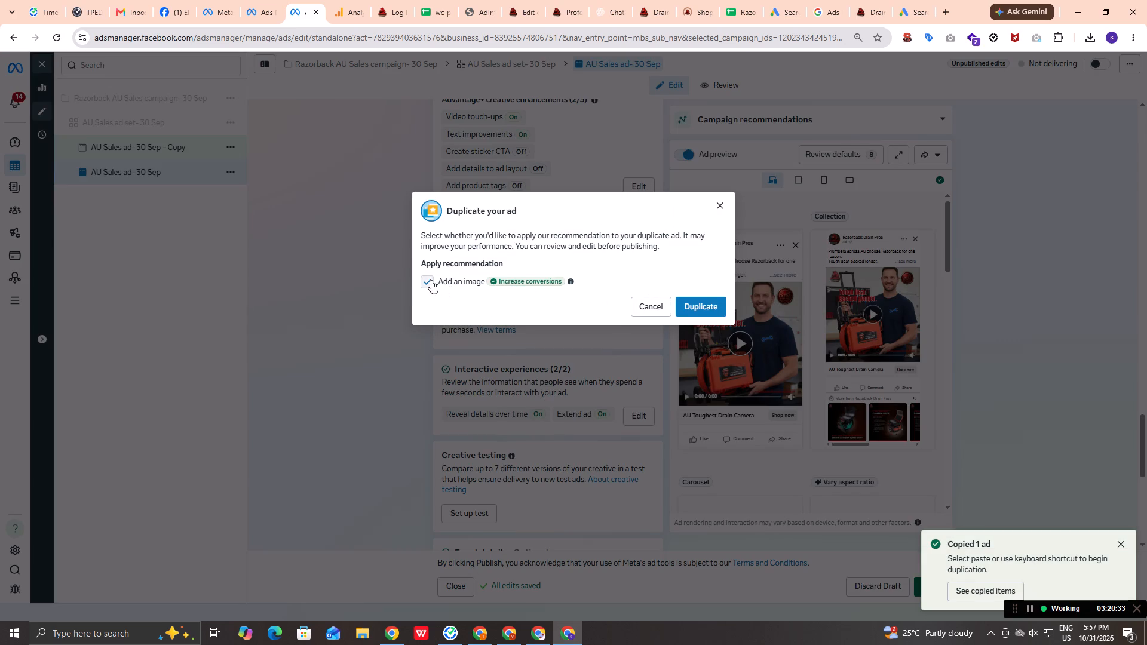
pyautogui.click(689, 303)
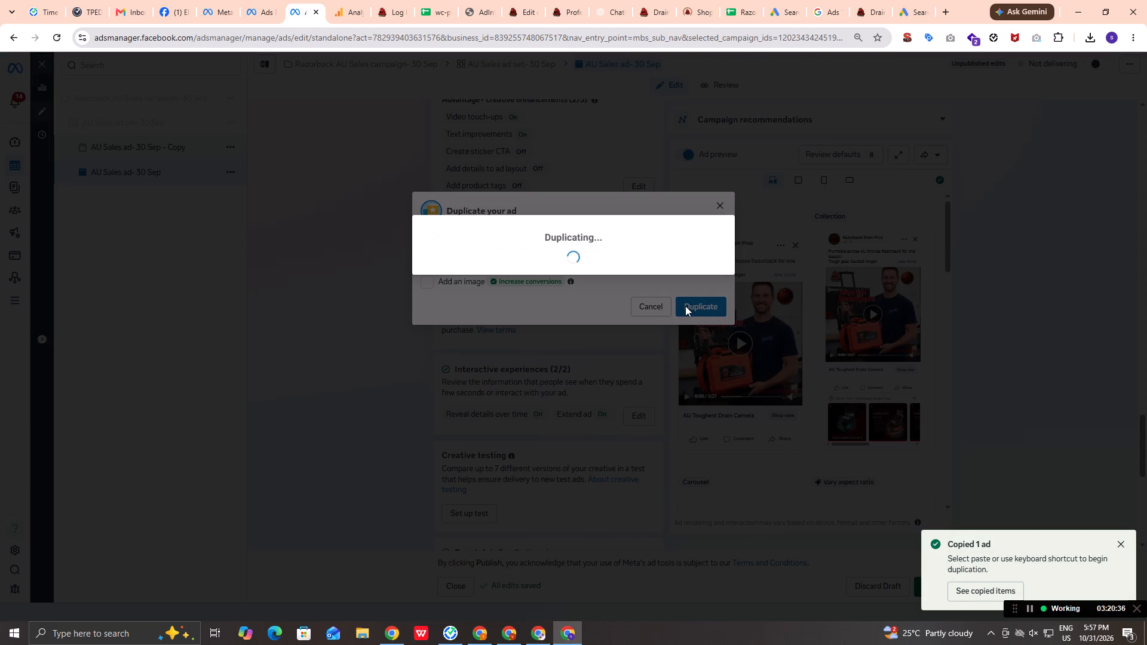
# Check the reference AU - New Sales ad – Copy and return to the new duplicate of AU Sales ad- 30 Sep.
pyautogui.click(265, 14)
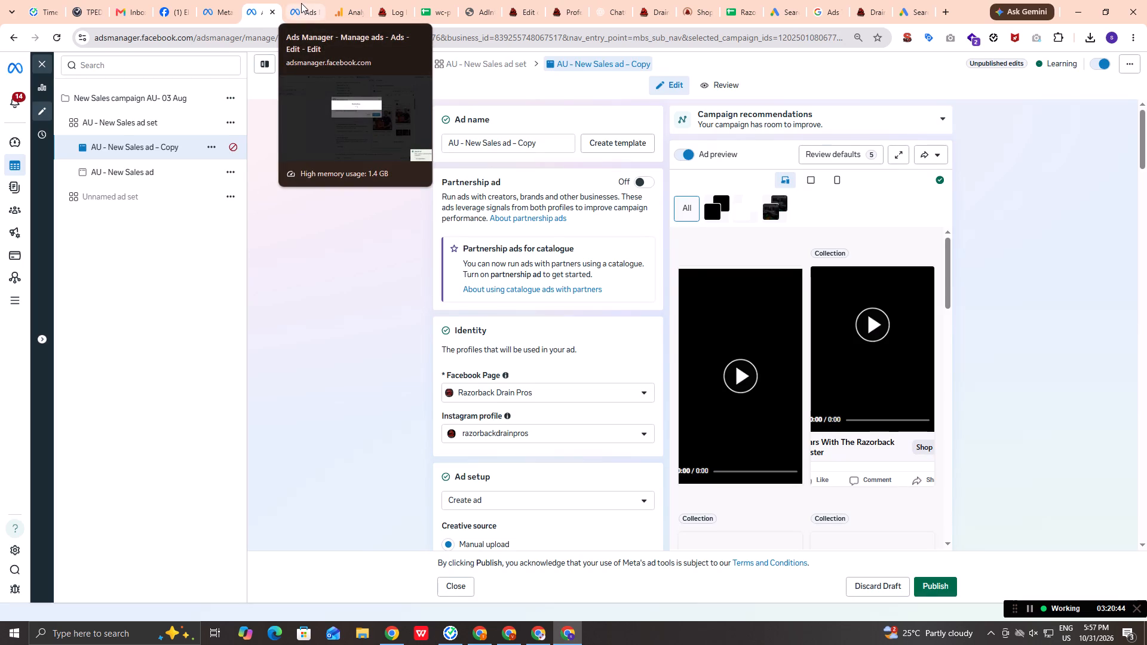
pyautogui.click(301, 3)
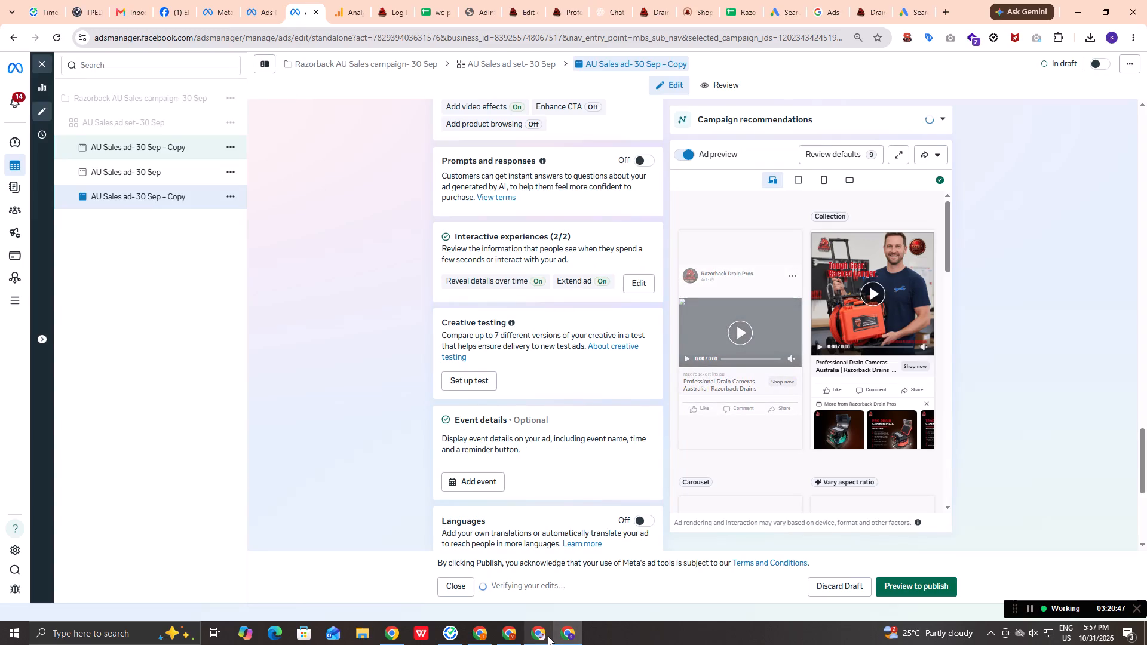
# Close the three spare browser windows, including the inbox one, keeping the Ads Manager window open.
pyautogui.click(593, 543)
pyautogui.click(562, 541)
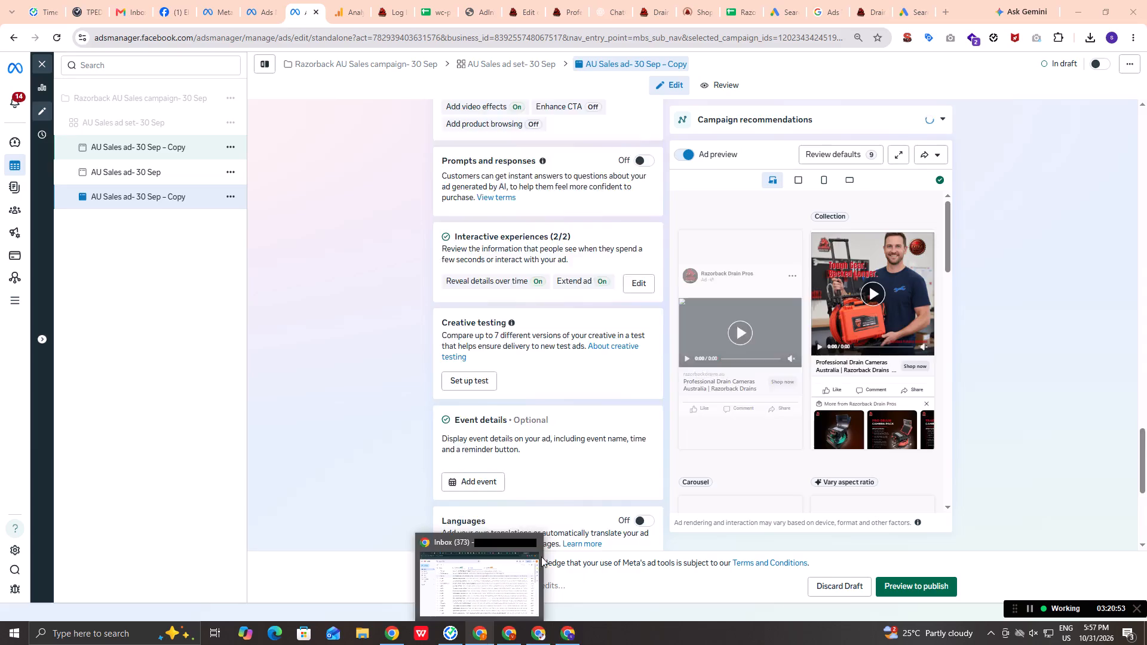
pyautogui.click(537, 546)
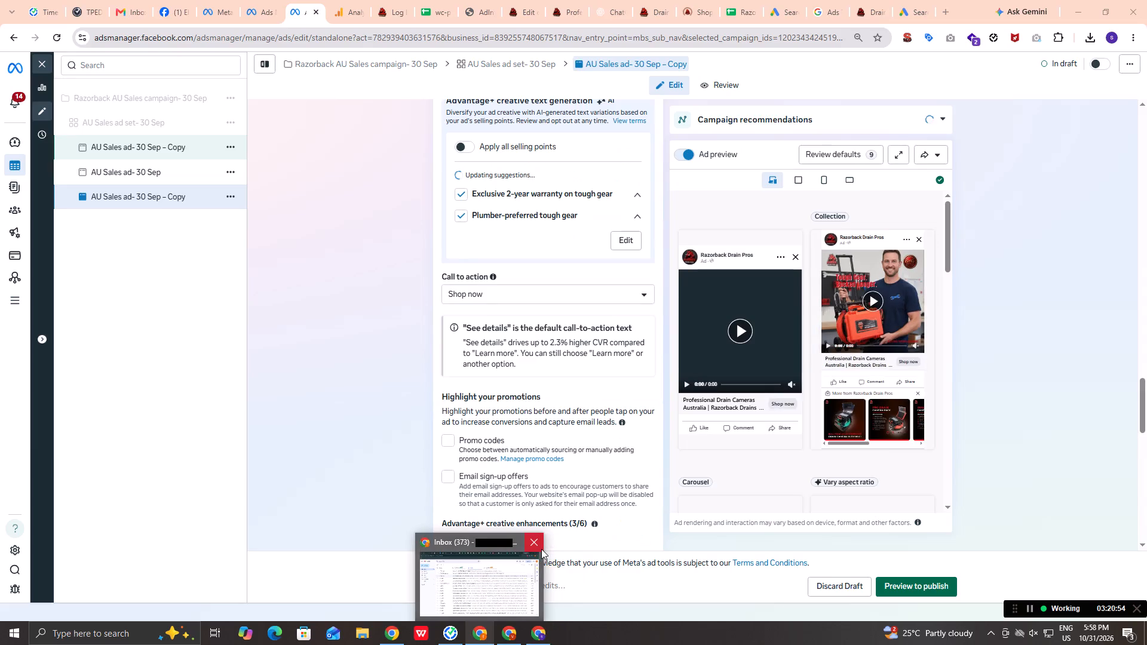
# Review the new duplicate's call to action, enhancements, prompts and responses, interactive experiences, event details, languages and tracking settings.
pyautogui.scroll(-6, 585, 354)
pyautogui.scroll(1, 573, 392)
pyautogui.scroll(-2, 573, 392)
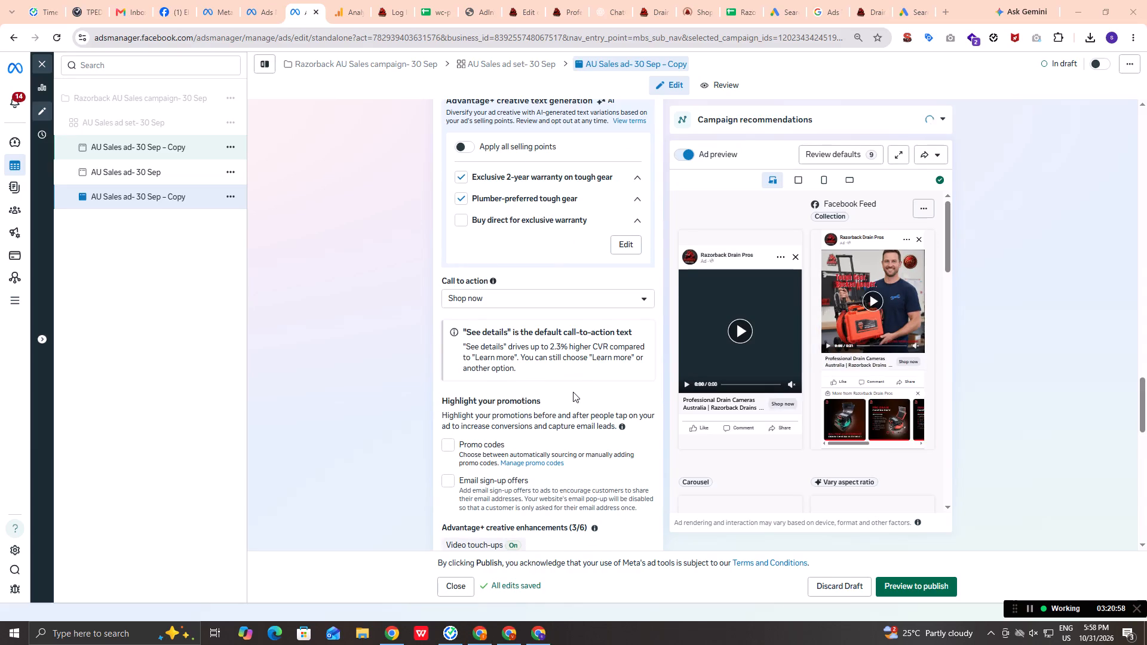
pyautogui.scroll(-2, 573, 392)
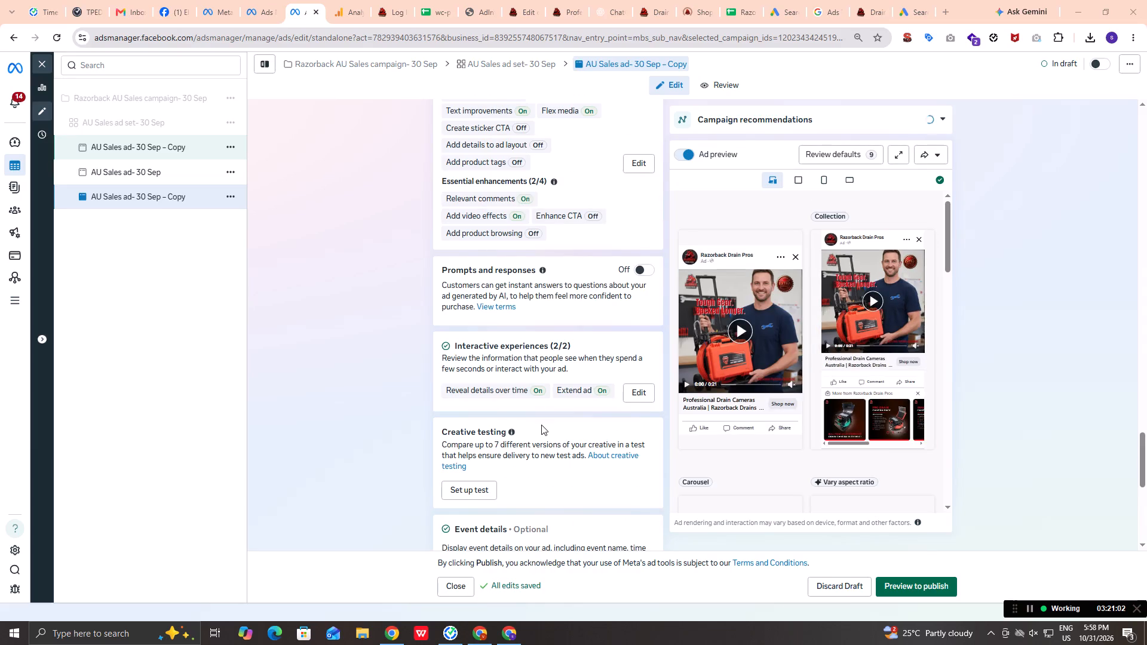
pyautogui.scroll(-4, 513, 446)
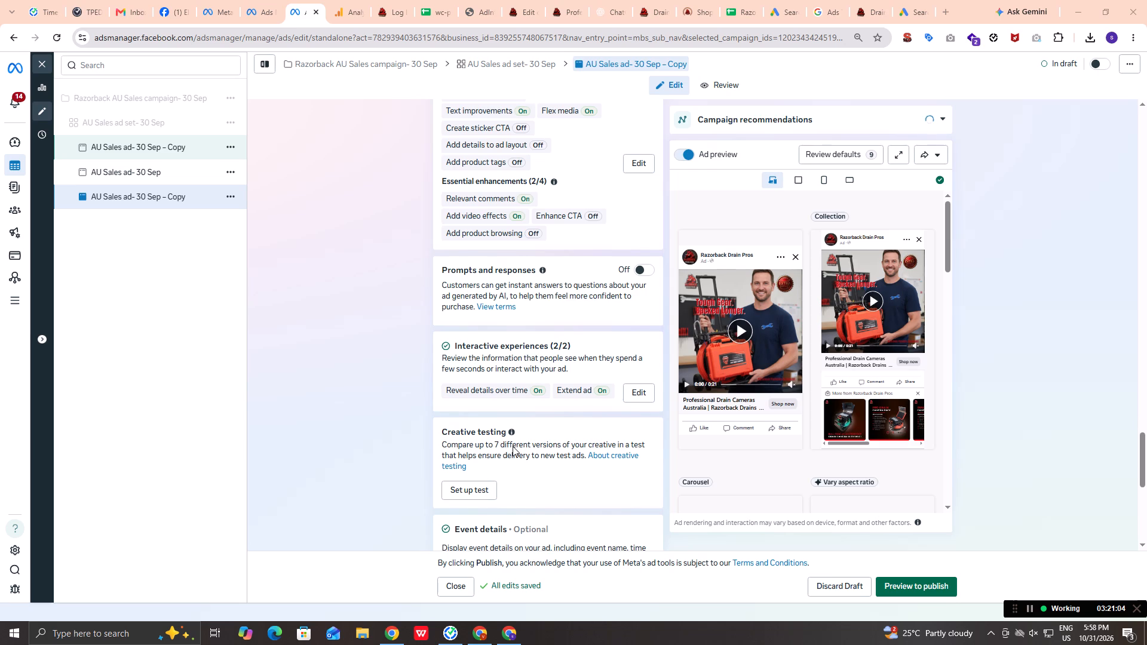
pyautogui.scroll(-3, 513, 446)
pyautogui.scroll(2, 513, 446)
pyautogui.scroll(-2, 513, 446)
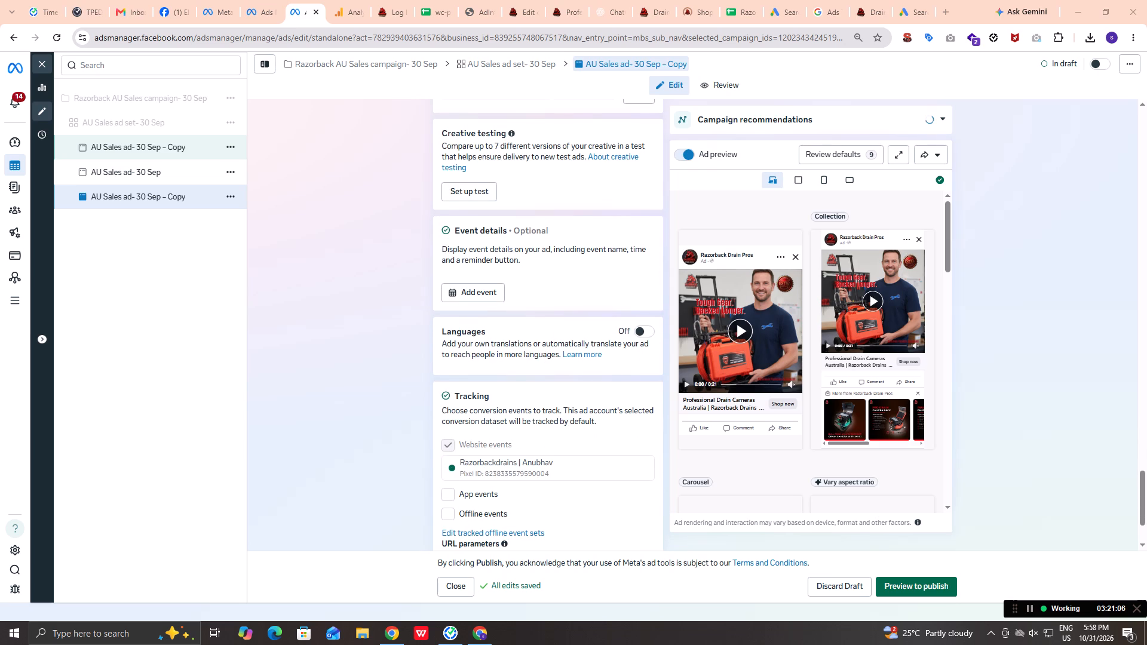
# Add the first 1080 × 1350 WhatsApp account video and the two 1080 × 1080 Instagram videos preceding "Getting soaked" to the duplicate's media.
pyautogui.scroll(16, 513, 446)
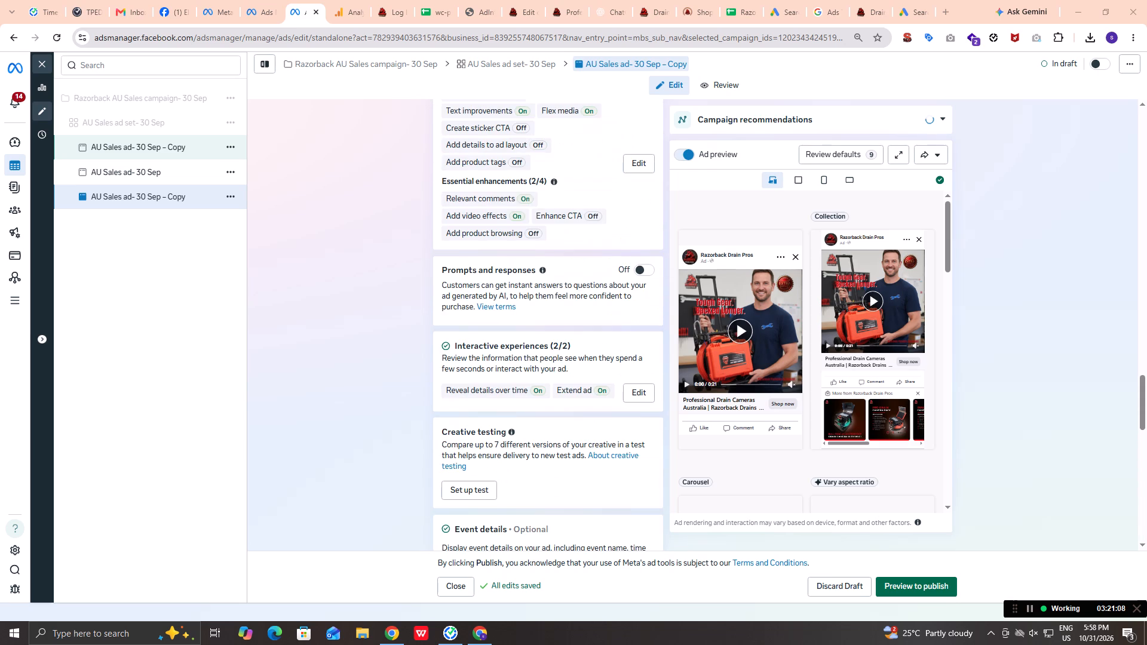
pyautogui.scroll(5, 513, 446)
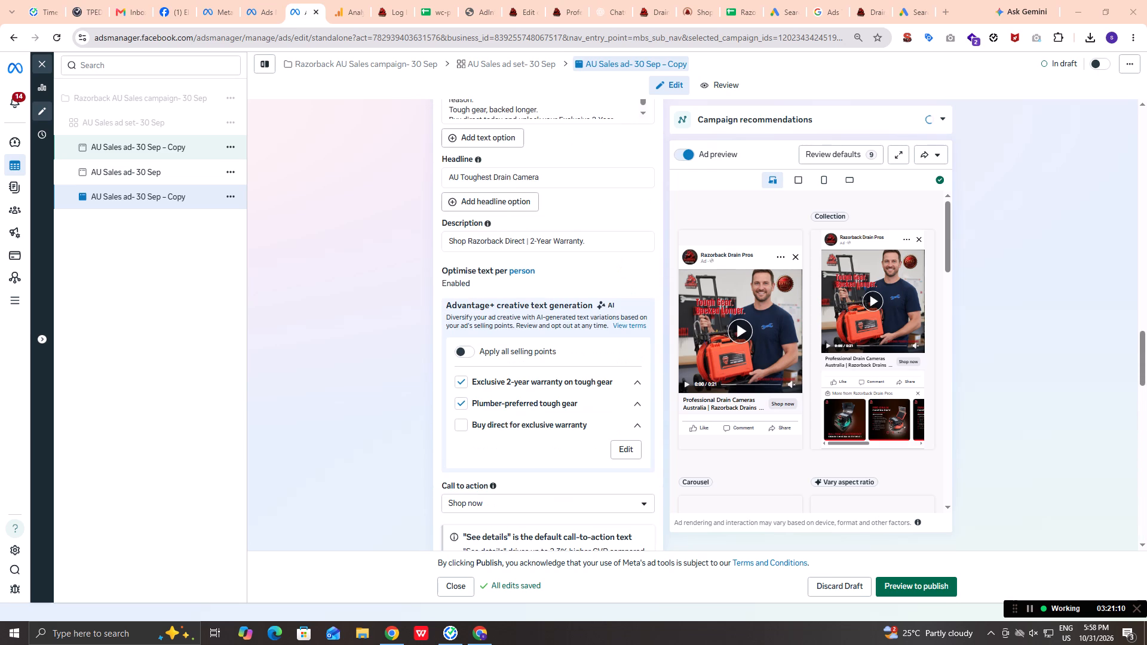
pyautogui.scroll(1, 513, 446)
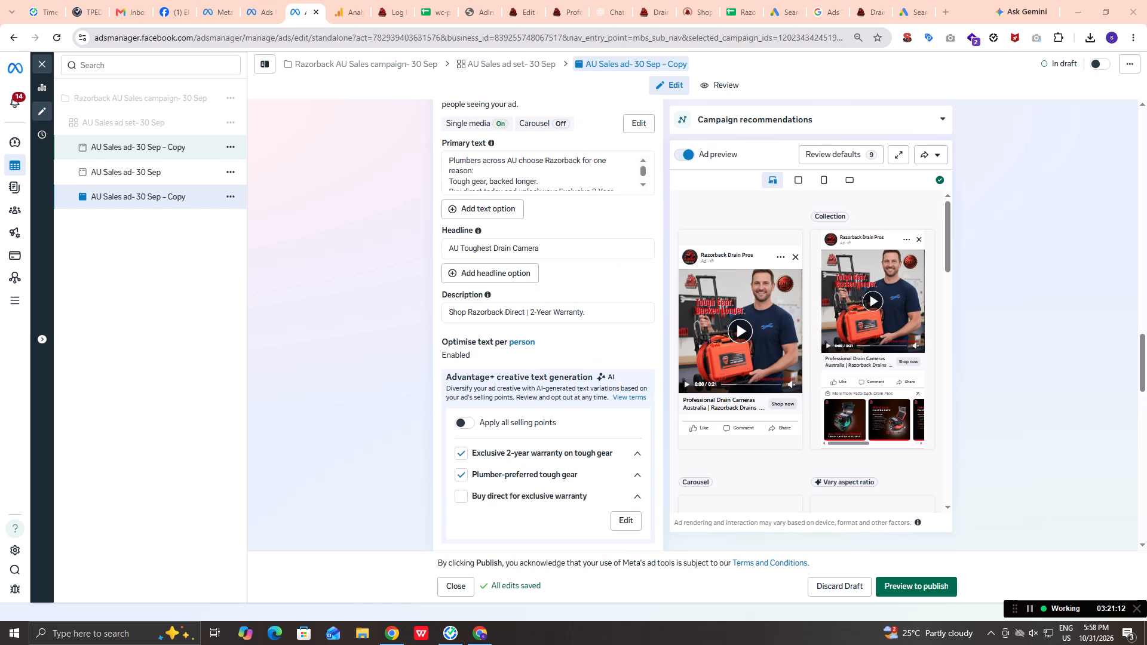
pyautogui.scroll(5, 513, 446)
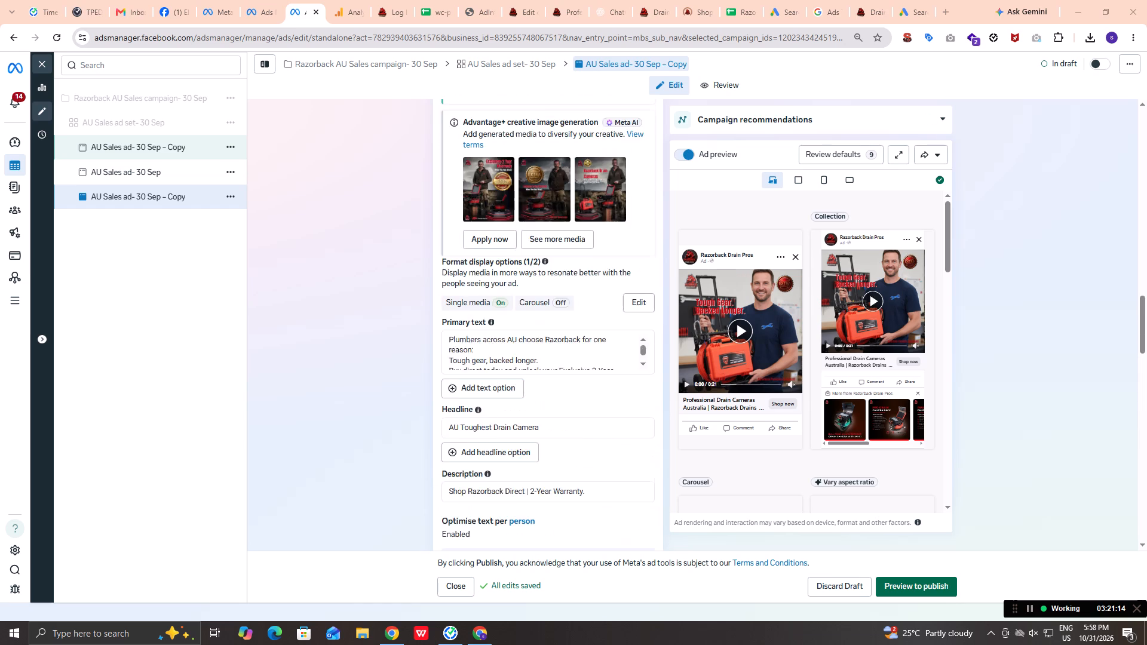
pyautogui.scroll(5, 513, 446)
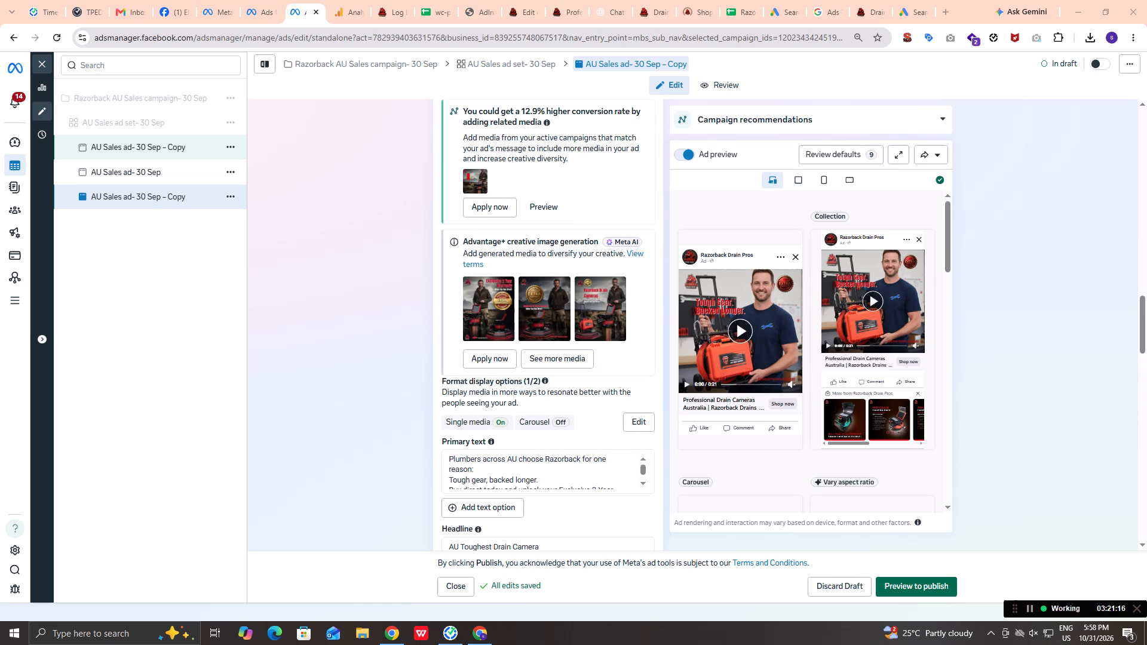
pyautogui.scroll(3, 513, 446)
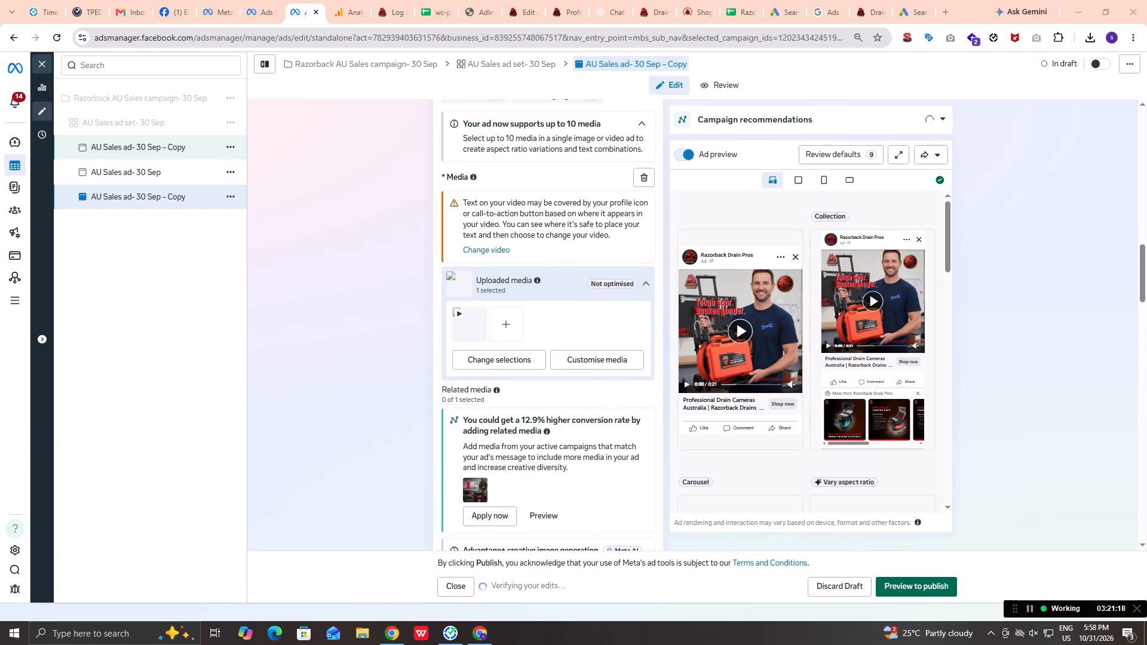
pyautogui.click(509, 526)
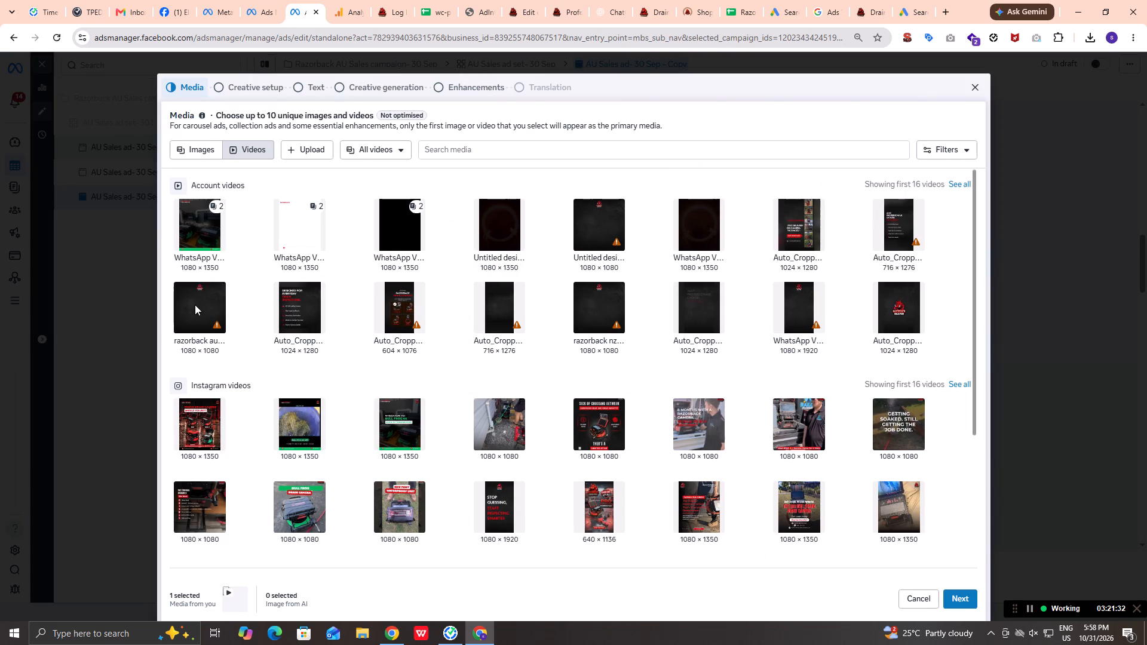
pyautogui.click(205, 229)
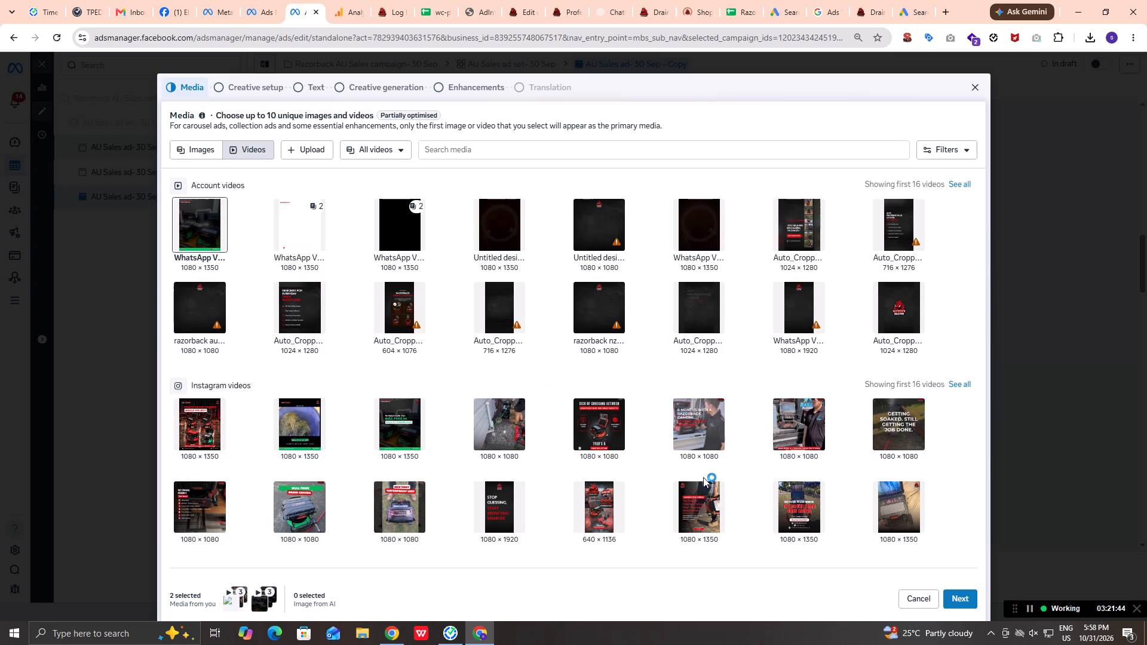
pyautogui.click(796, 429)
pyautogui.click(705, 431)
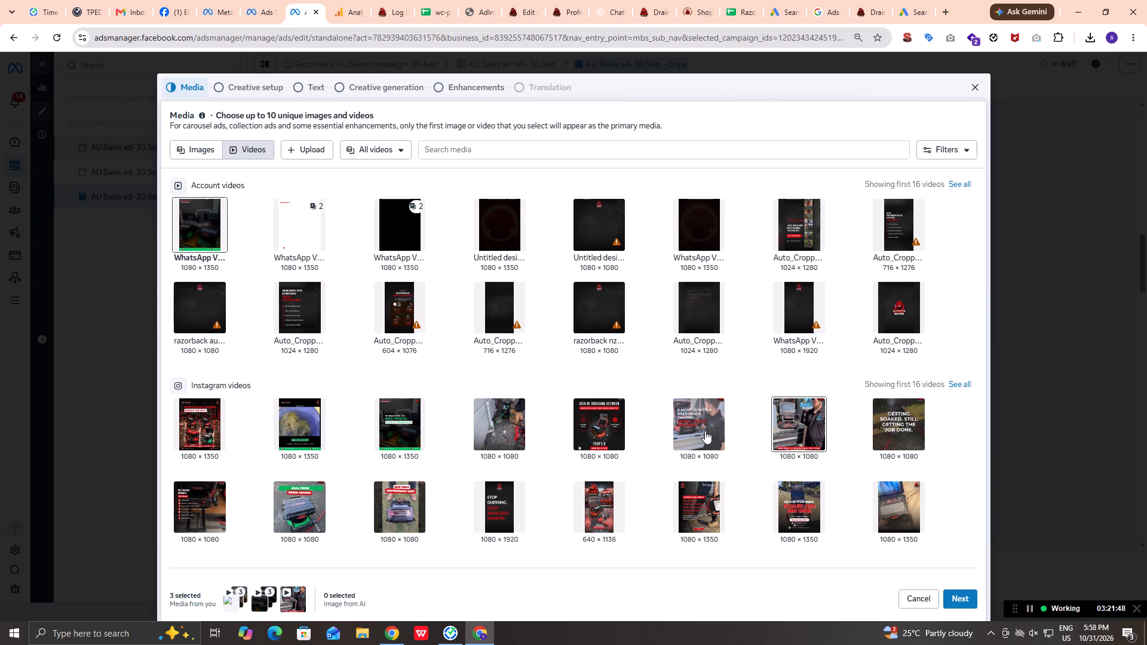
# Finish the media setup, accepting the offered creative setup, text and enhancements without selecting any AI-generated companion images.
pyautogui.click(968, 602)
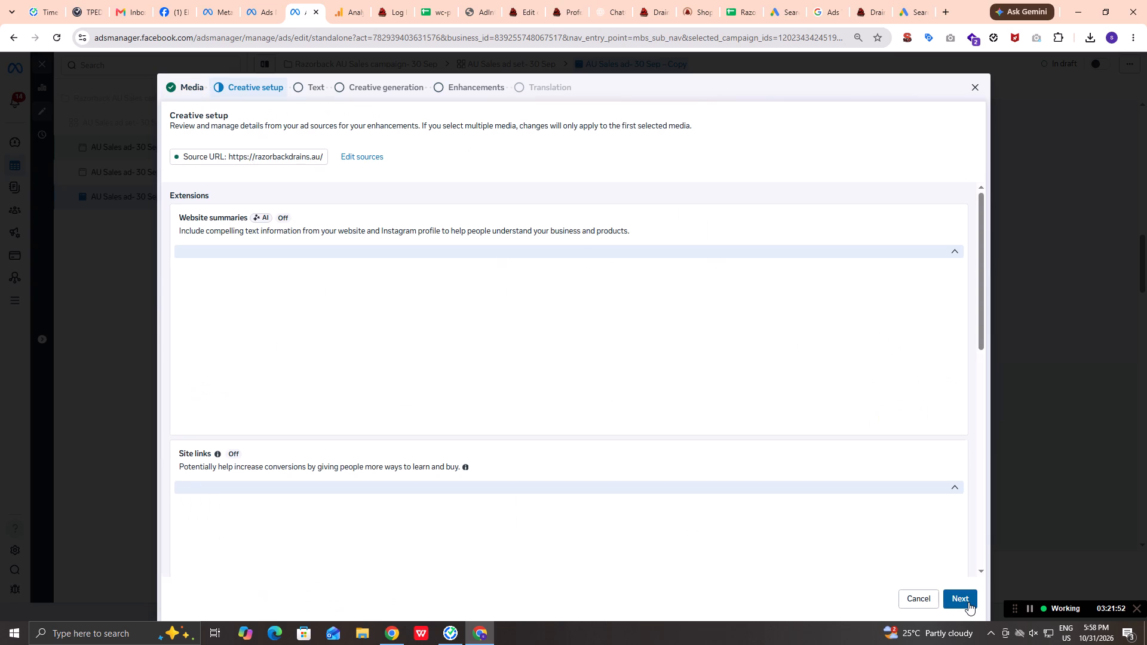
pyautogui.click(968, 602)
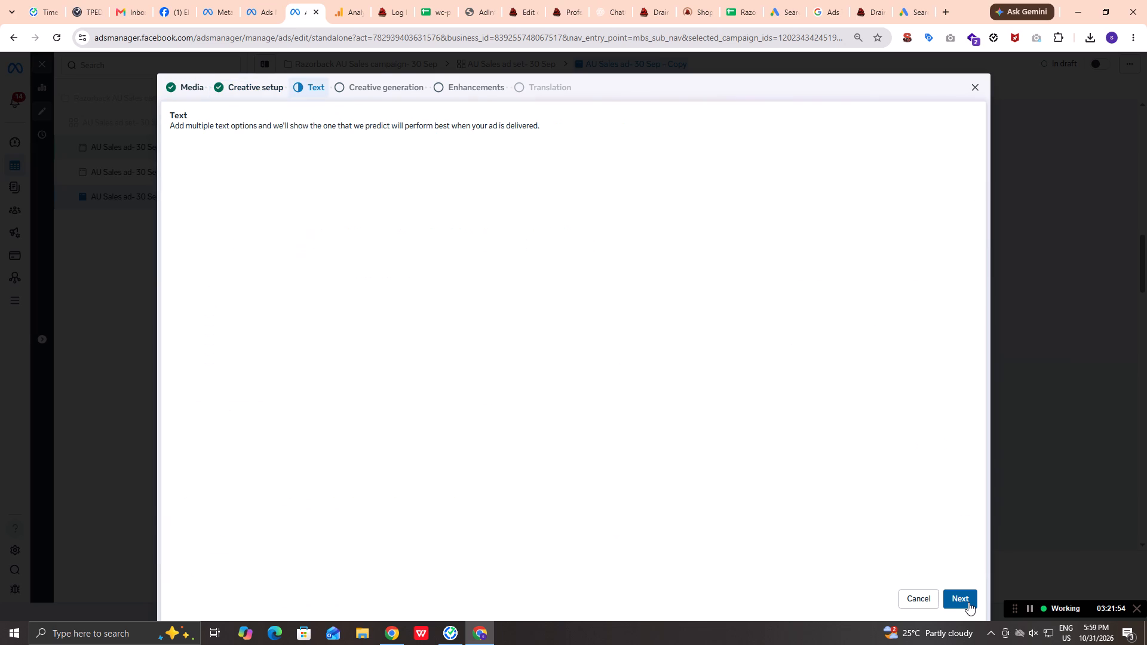
pyautogui.click(968, 602)
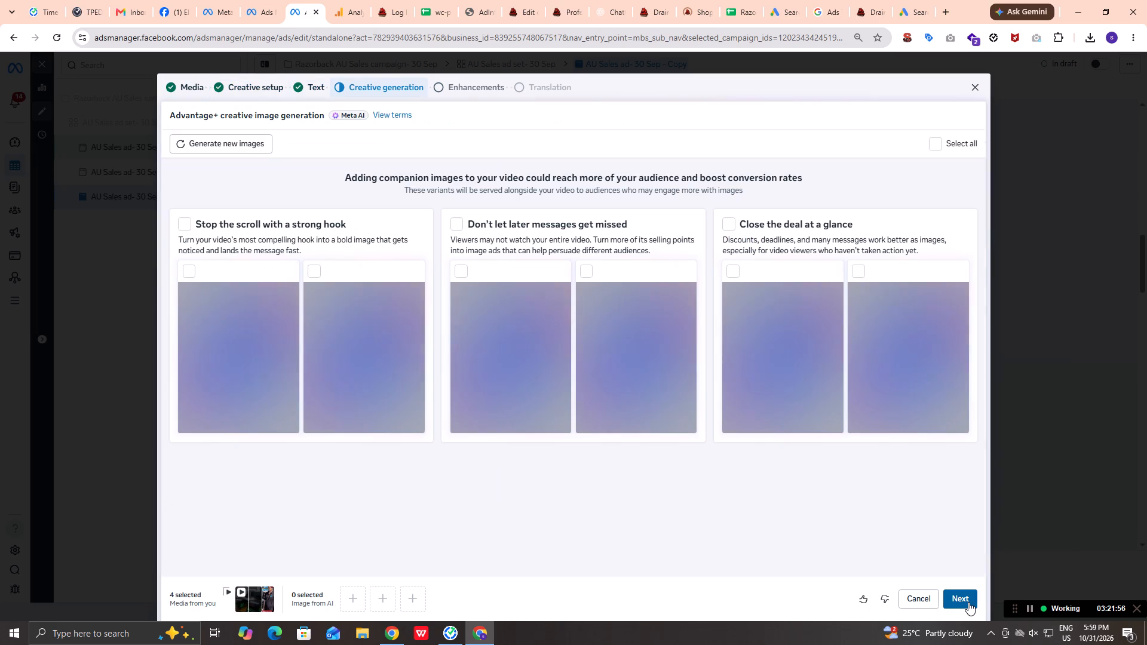
pyautogui.click(968, 602)
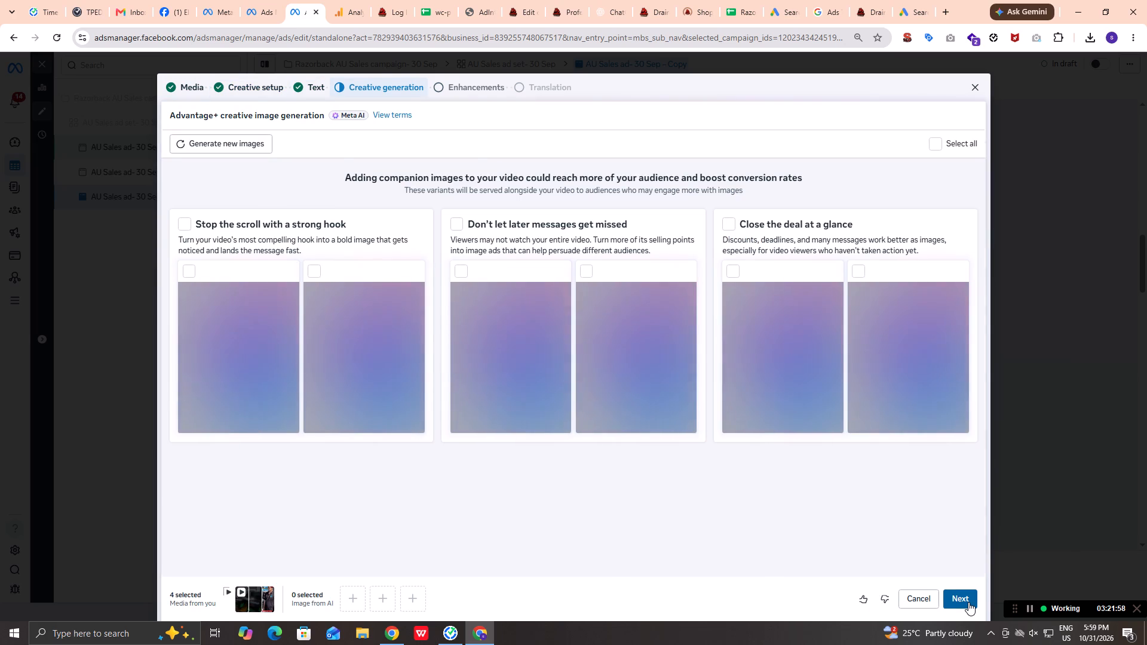
pyautogui.click(968, 602)
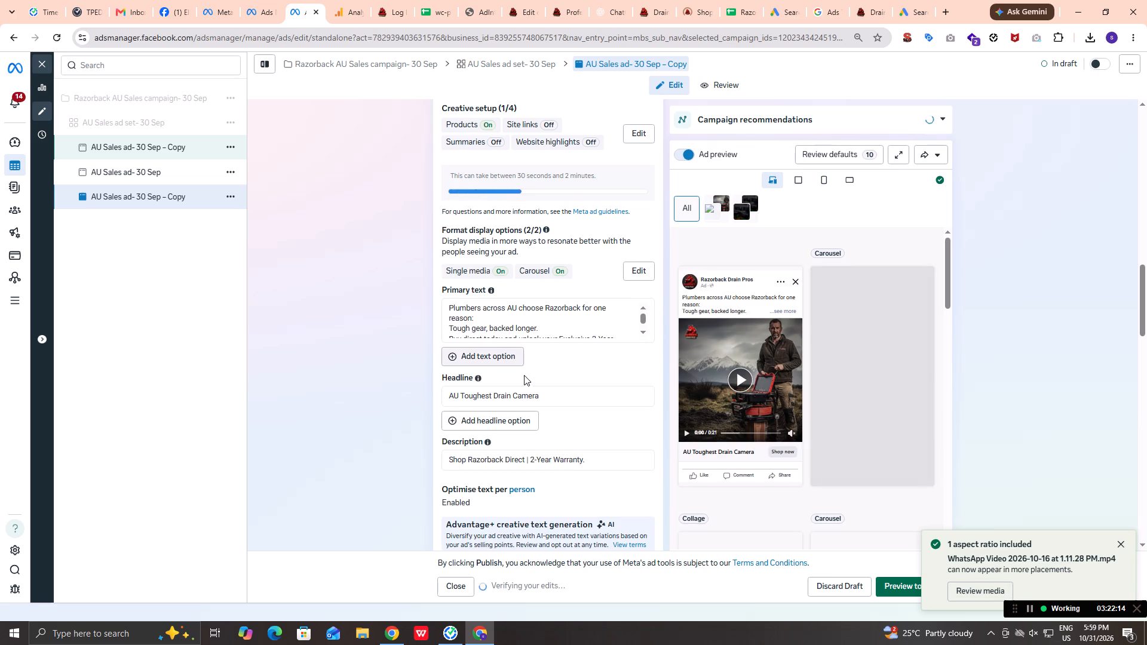
# Review the duplicate's format display options, ad text, call to action, enhancements, prompts and responses, interactive experiences, destination and creative setup.
pyautogui.scroll(3, 525, 371)
pyautogui.scroll(-4, 525, 371)
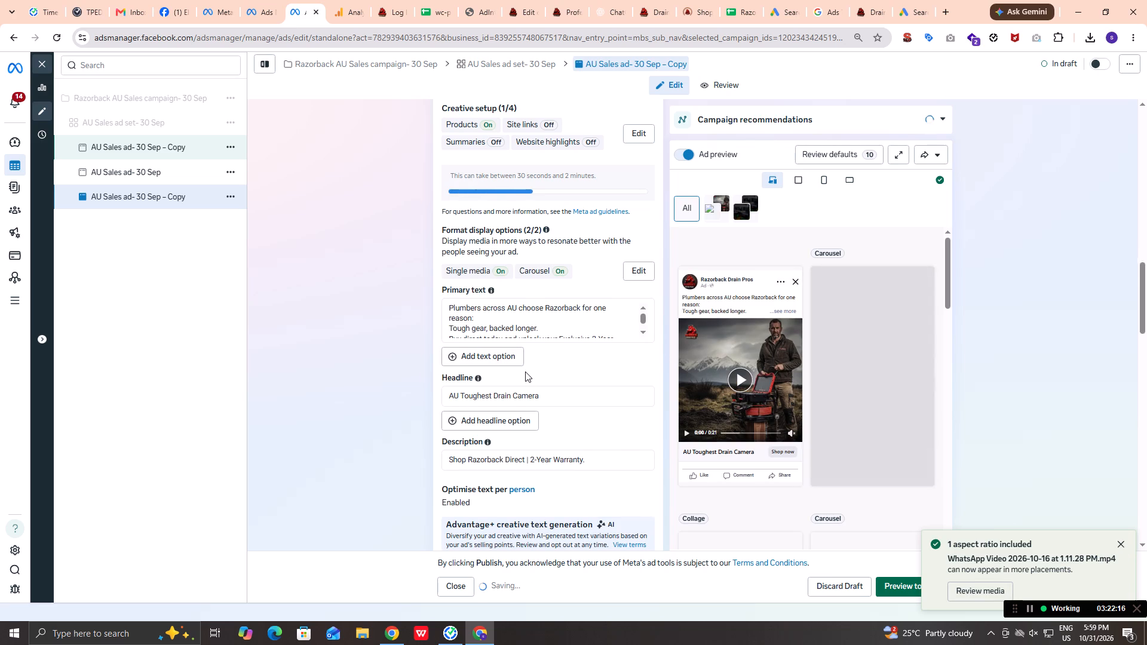
pyautogui.scroll(-3, 551, 465)
pyautogui.scroll(1, 551, 465)
pyautogui.scroll(-7, 551, 465)
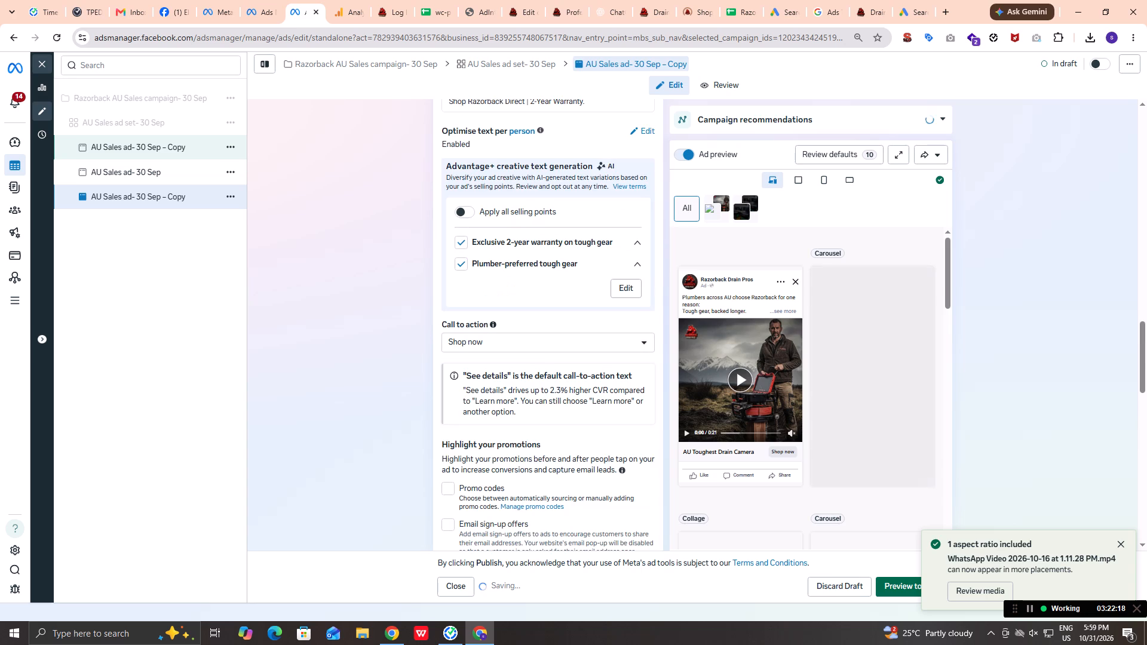
pyautogui.scroll(1, 551, 465)
pyautogui.scroll(-6, 551, 465)
pyautogui.scroll(1, 551, 465)
pyautogui.scroll(-1, 551, 465)
pyautogui.scroll(5, 551, 465)
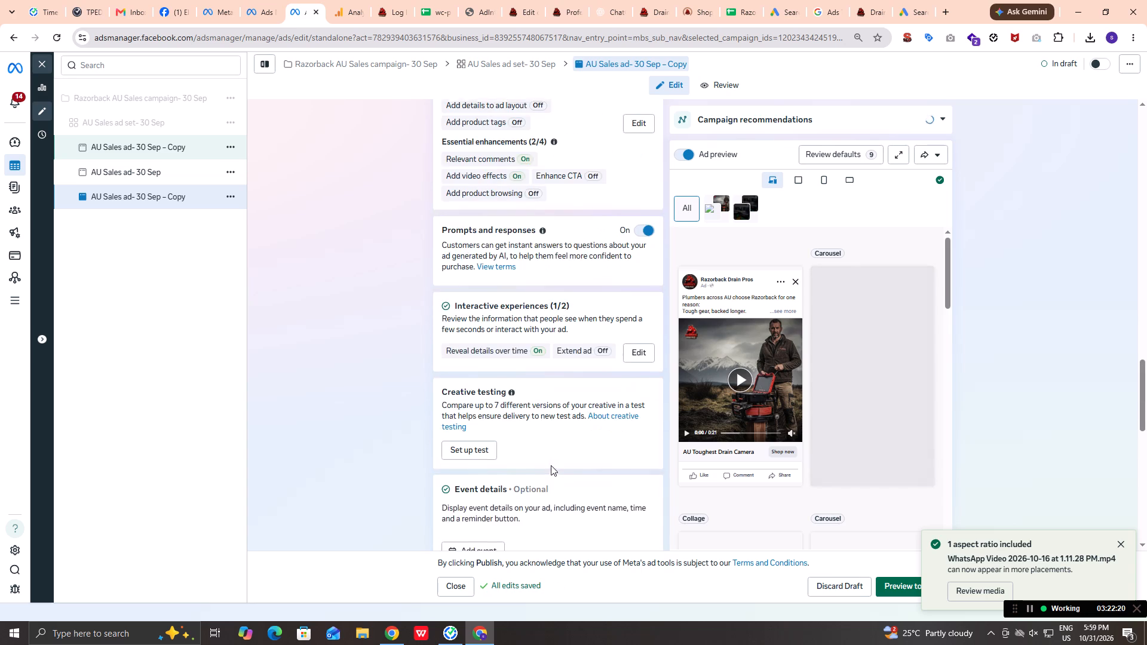
pyautogui.scroll(19, 551, 465)
pyautogui.scroll(11, 551, 465)
# Check the duplicate's settings from destination and ad creative through headline, enhancements, prompts, languages and tracking, and return to the ad creative section.
pyautogui.scroll(-17, 551, 465)
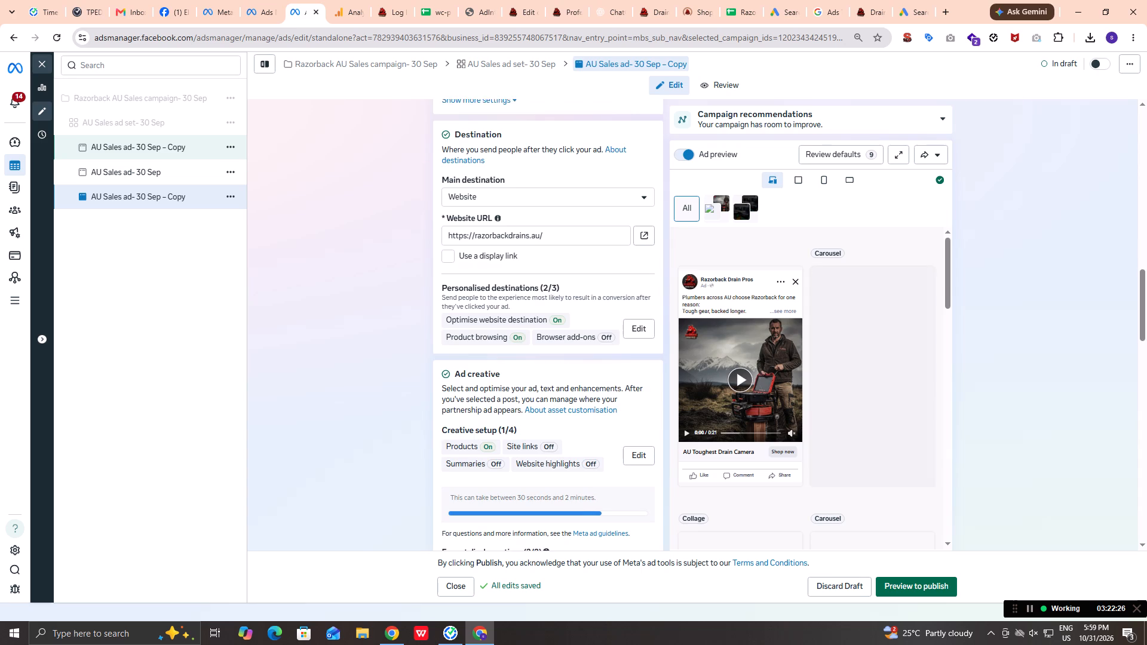
pyautogui.scroll(-10, 551, 465)
pyautogui.scroll(1, 551, 465)
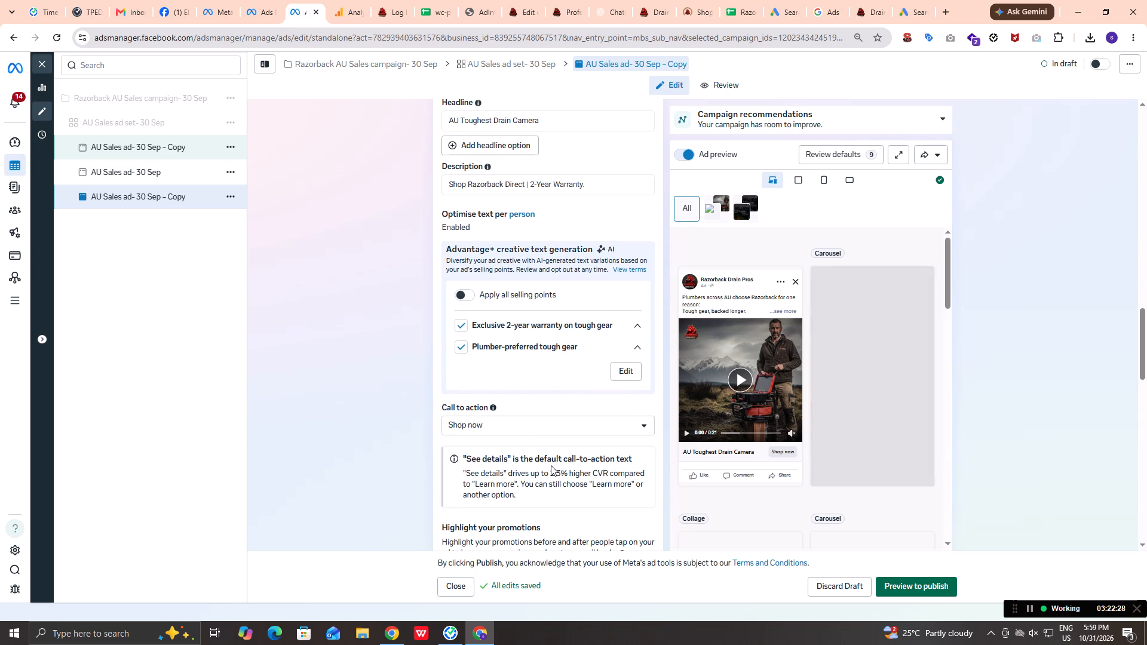
pyautogui.scroll(-4, 551, 465)
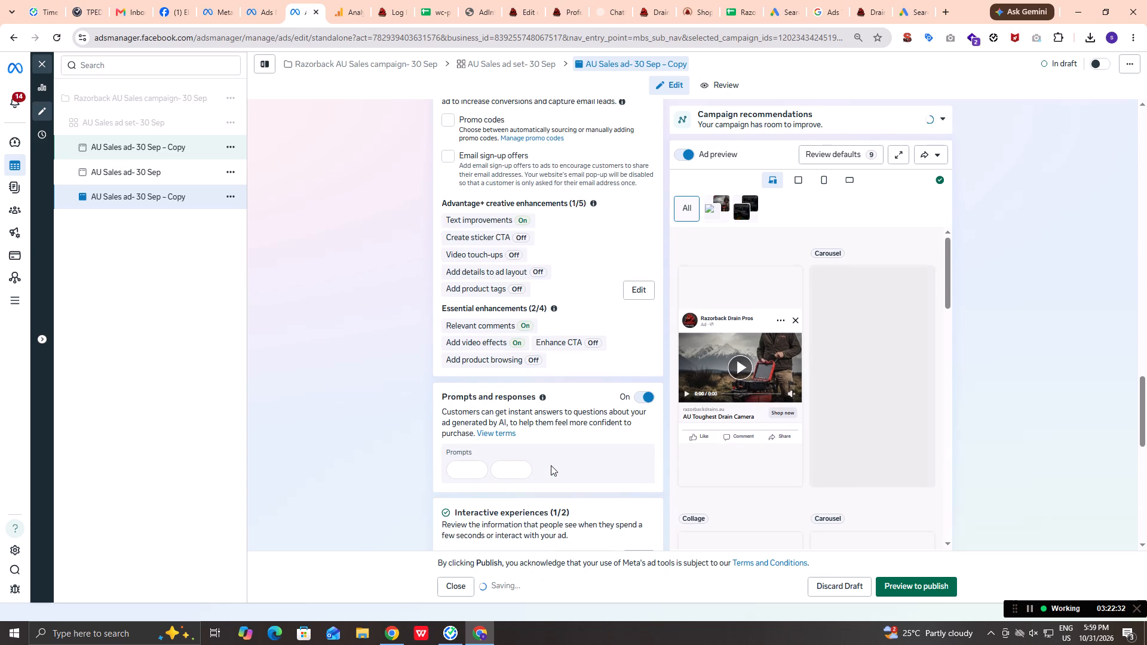
pyautogui.scroll(-3, 622, 446)
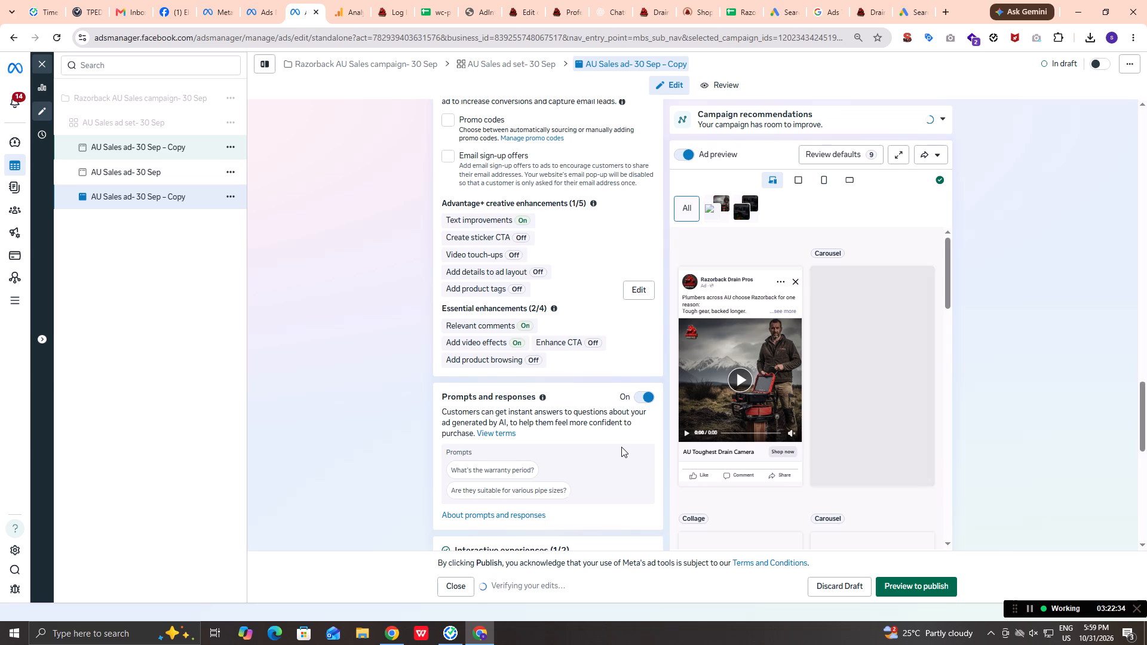
pyautogui.scroll(-2, 582, 483)
pyautogui.scroll(1, 582, 483)
pyautogui.scroll(-2, 582, 483)
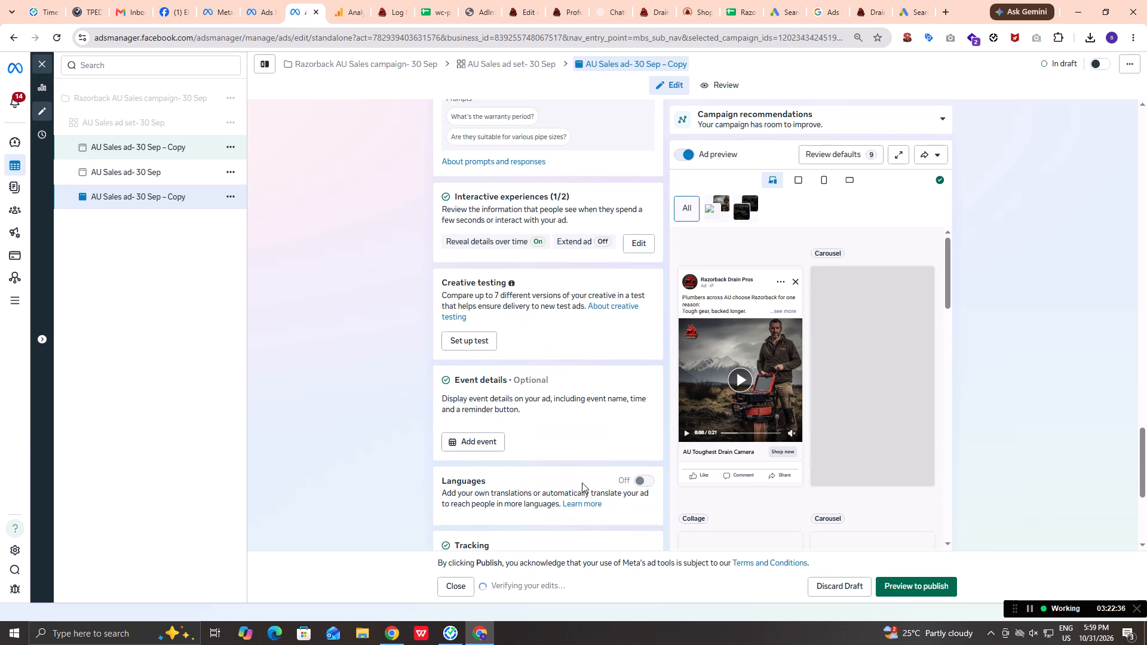
pyautogui.scroll(-8, 582, 483)
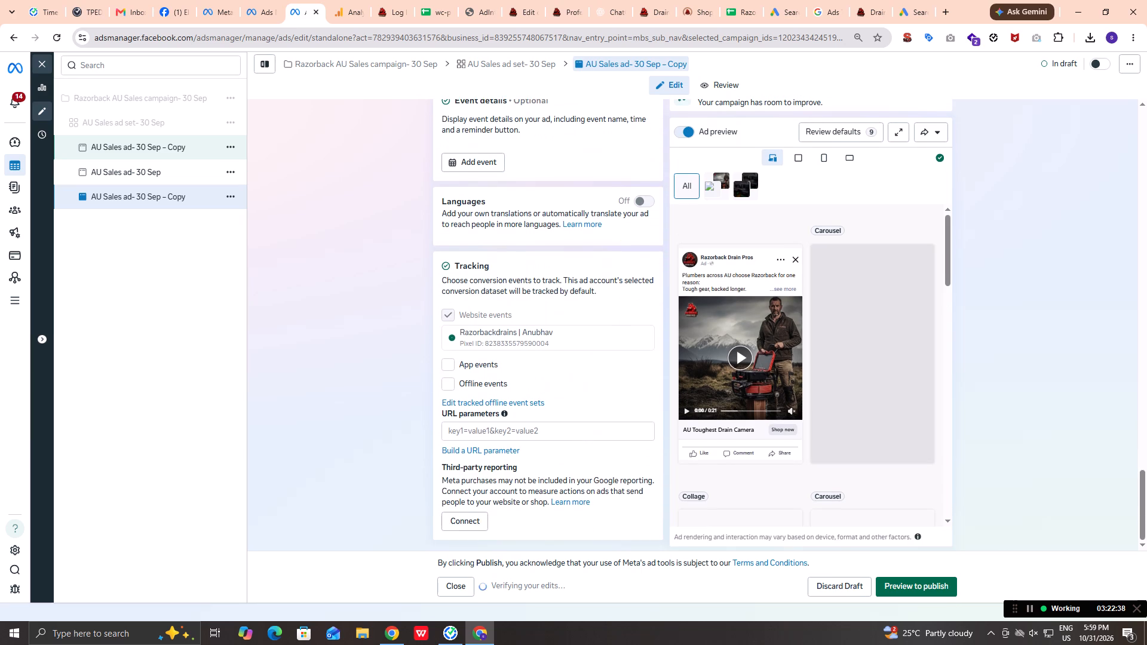
pyautogui.scroll(-1, 582, 483)
pyautogui.scroll(1, 582, 483)
pyautogui.scroll(-2, 582, 483)
pyautogui.scroll(12, 582, 483)
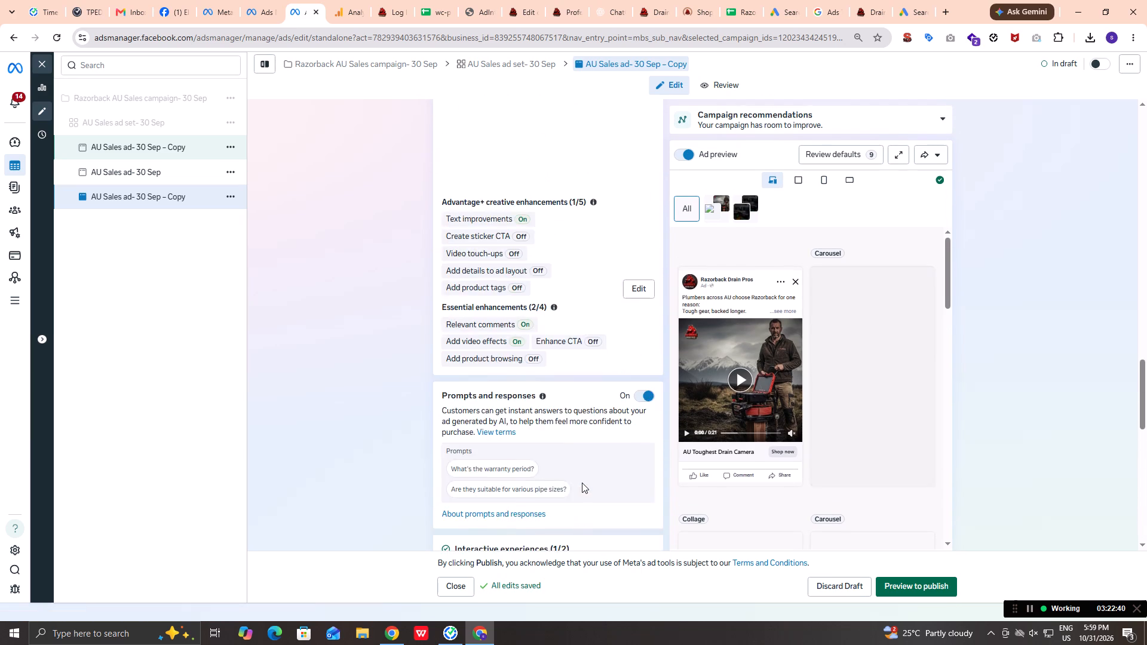
pyautogui.scroll(16, 582, 483)
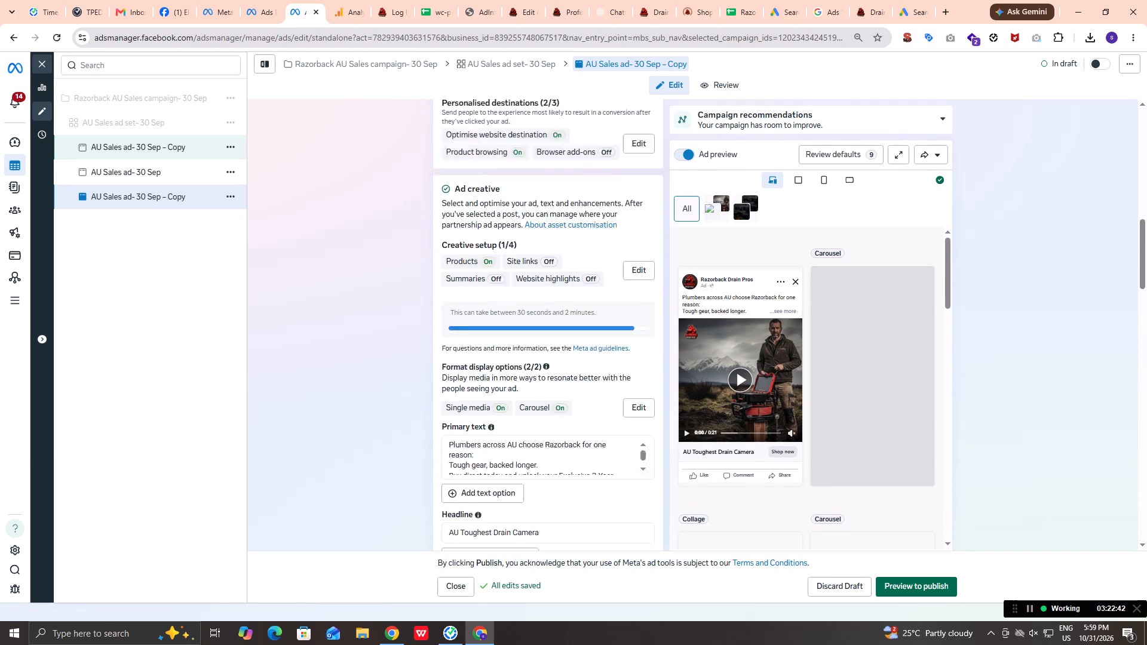
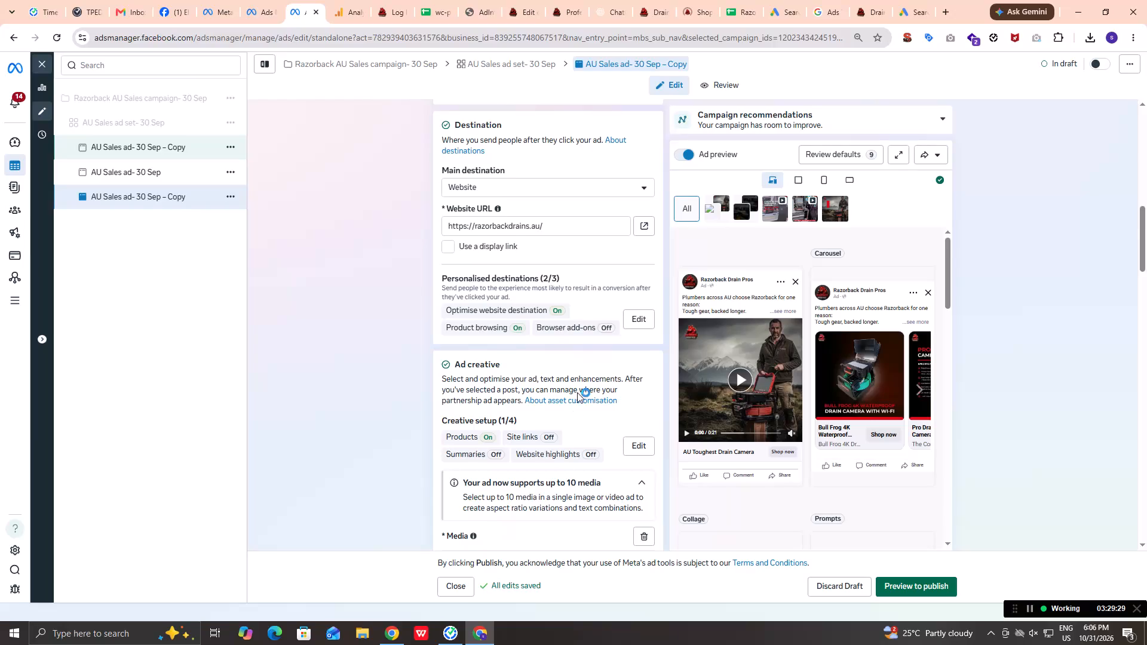
# Remove the selected related media item from the new duplicate ad's creative.
pyautogui.scroll(-6, 564, 365)
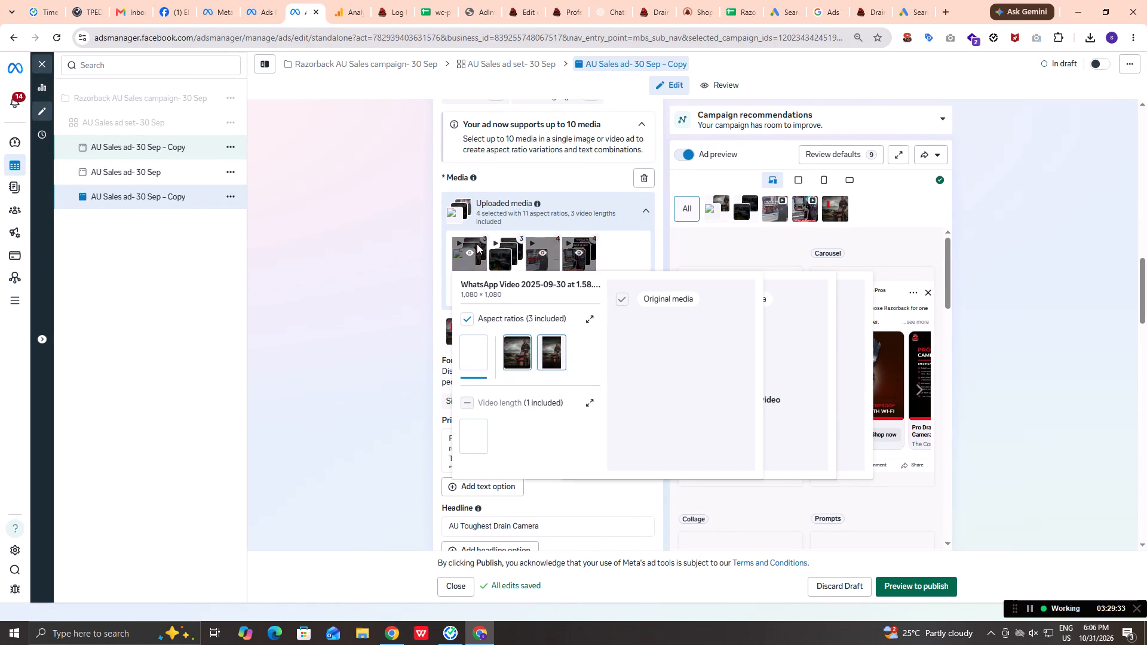
pyautogui.click(366, 263)
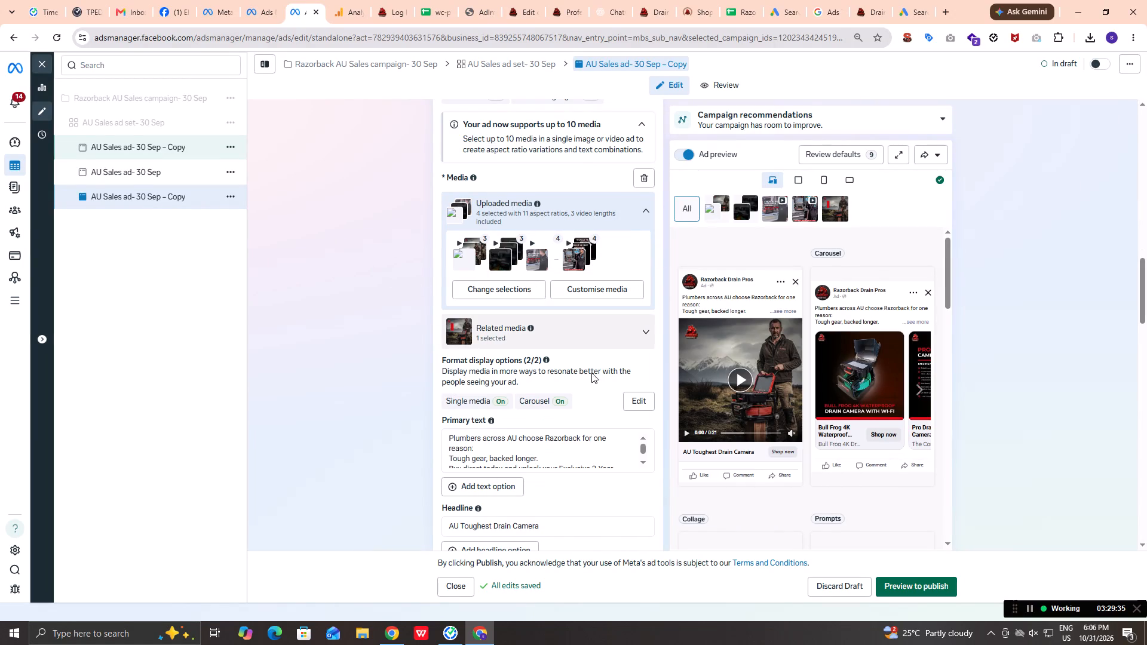
pyautogui.click(645, 327)
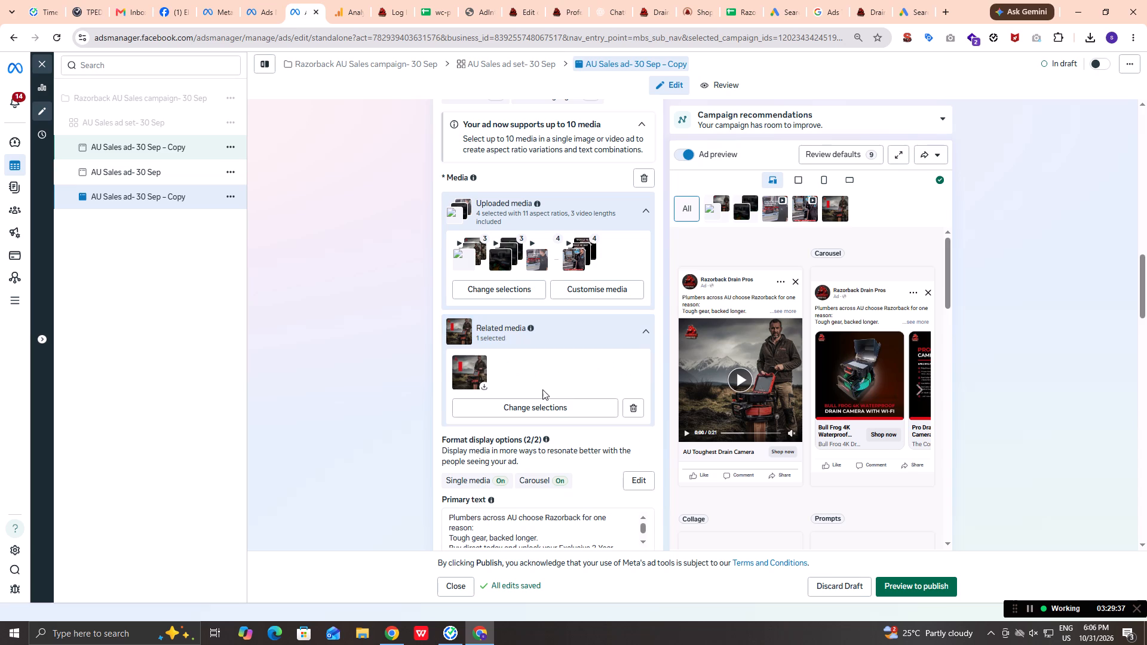
pyautogui.click(628, 406)
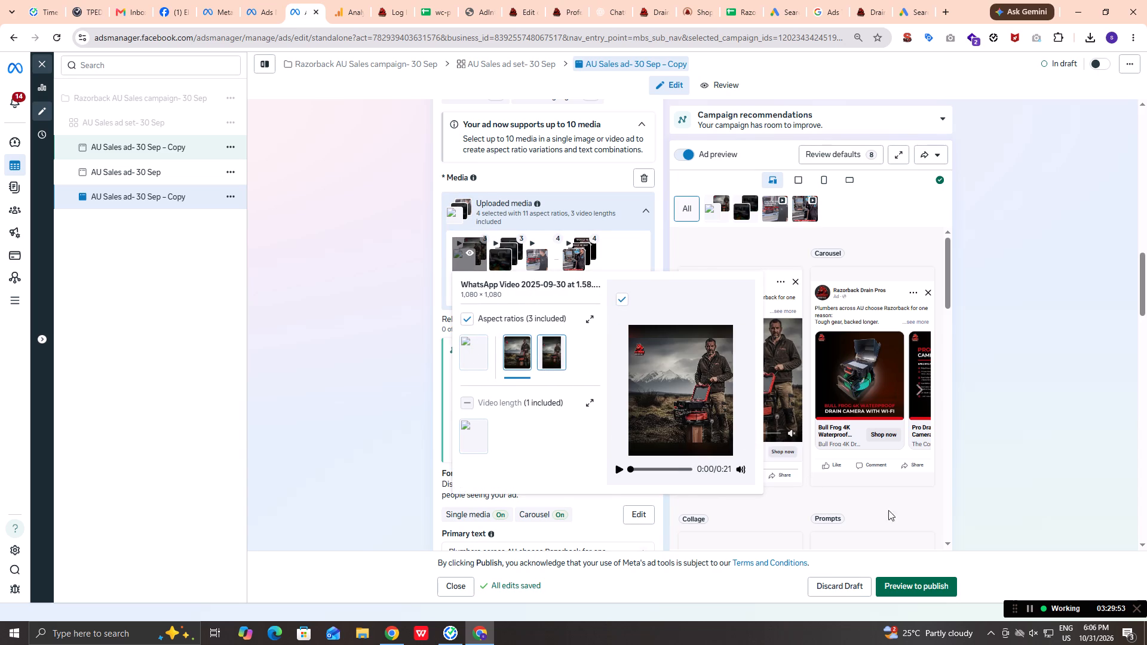
# Examine the duplicate's uploaded media and check how the WhatsApp Video 2025-09-30 clip previews across placements in the media customisation.
pyautogui.click(1048, 422)
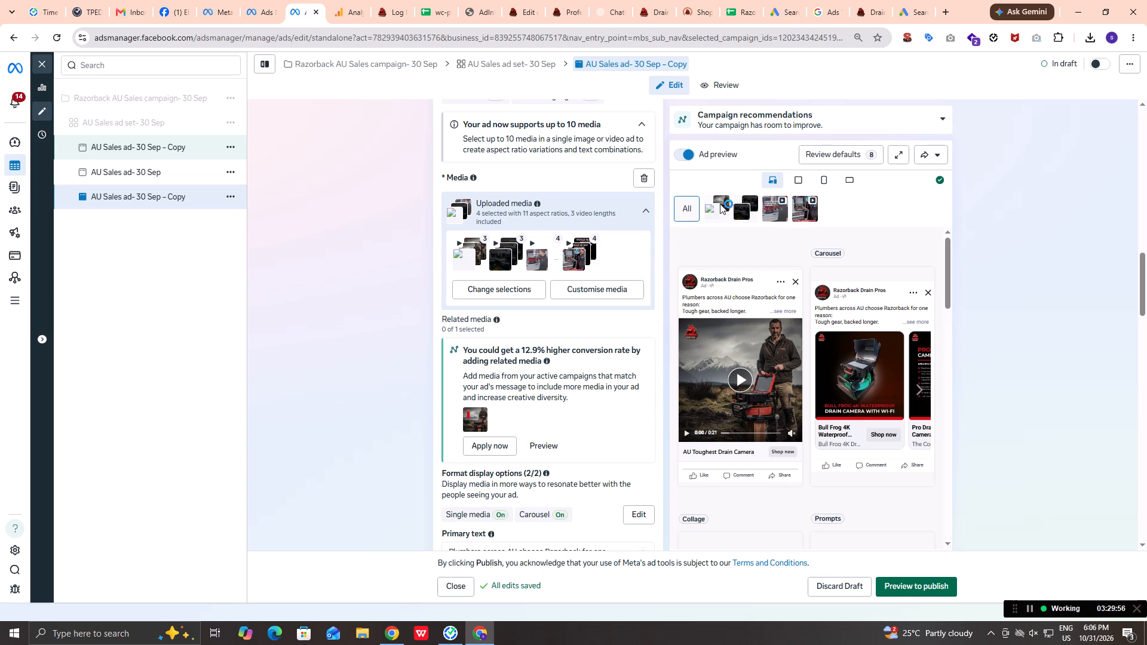
pyautogui.click(474, 250)
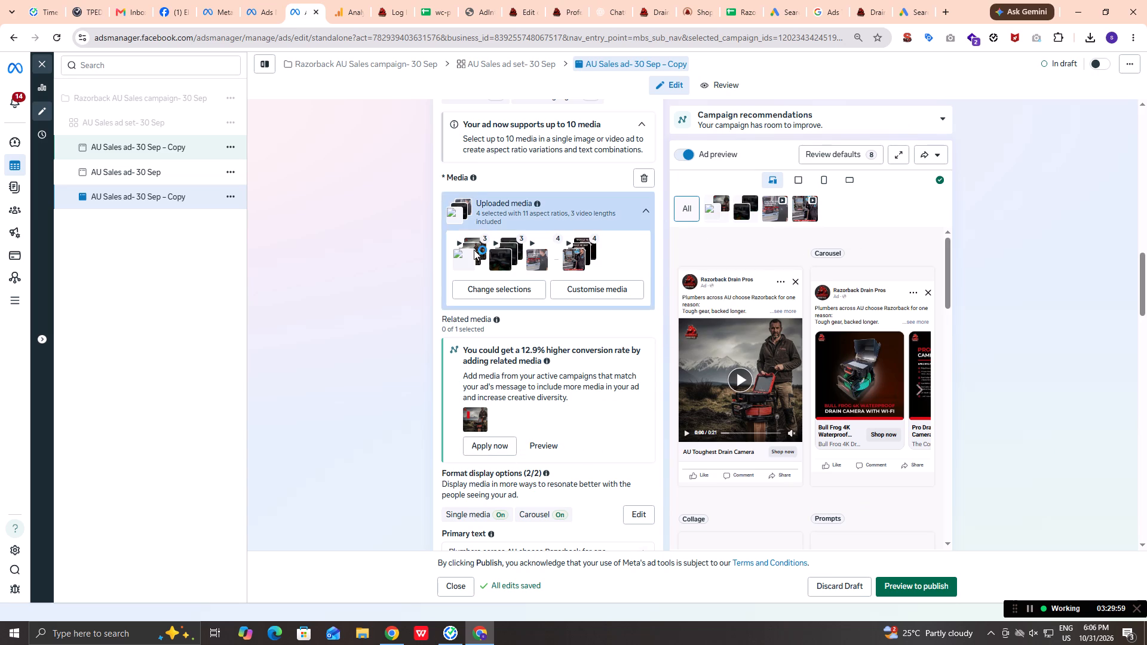
pyautogui.click(328, 211)
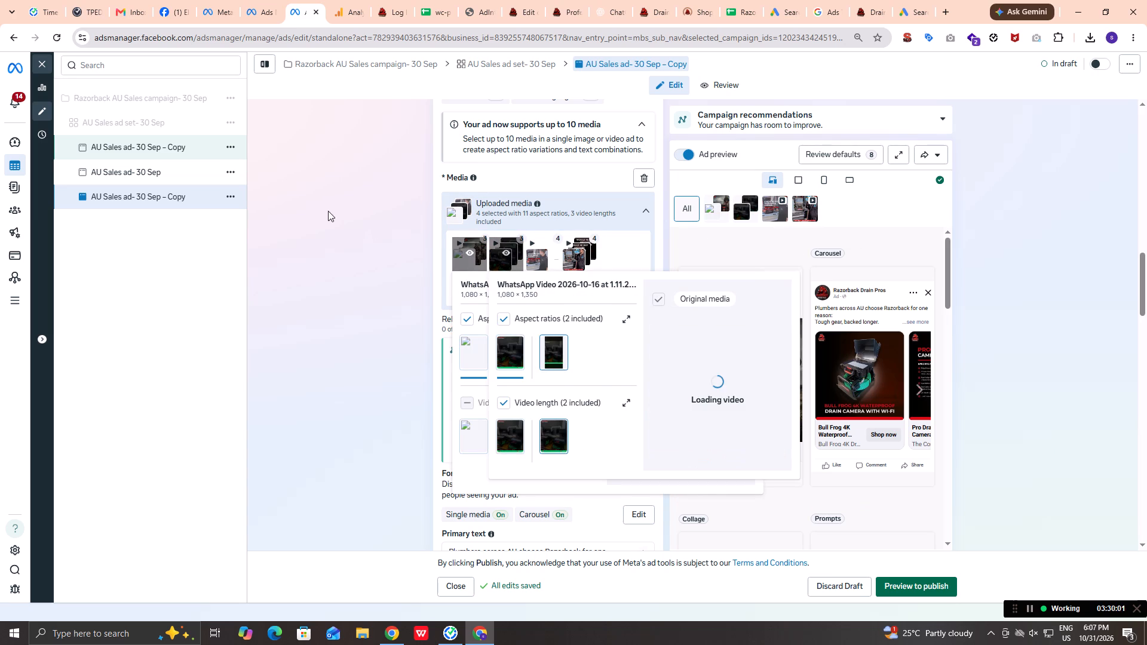
pyautogui.click(575, 293)
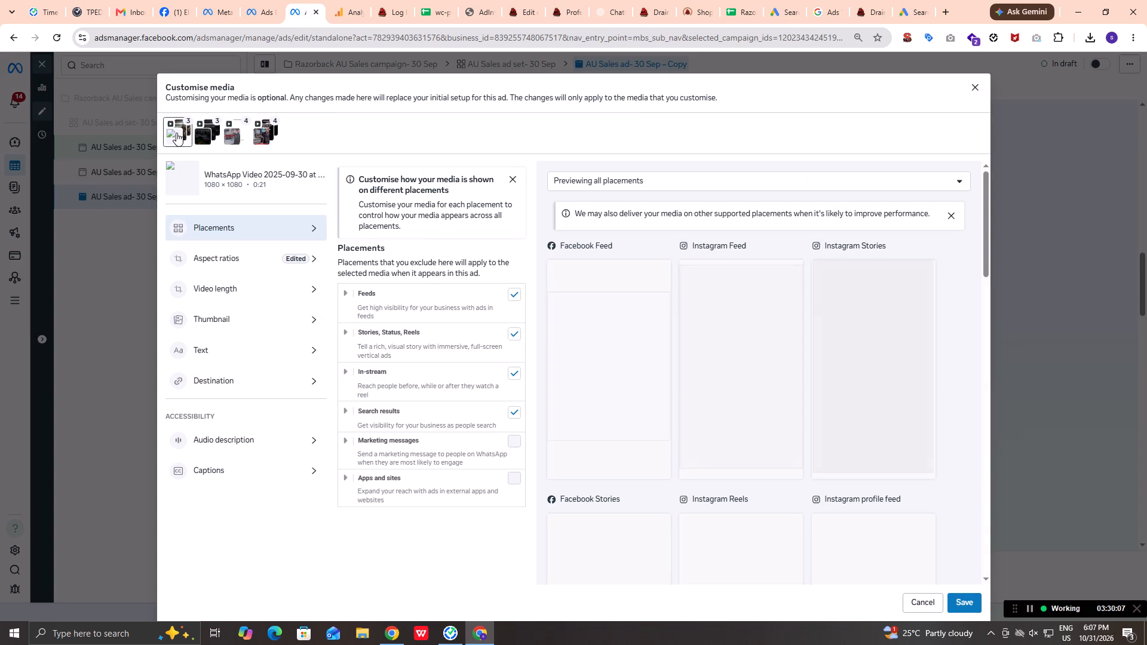
pyautogui.click(176, 133)
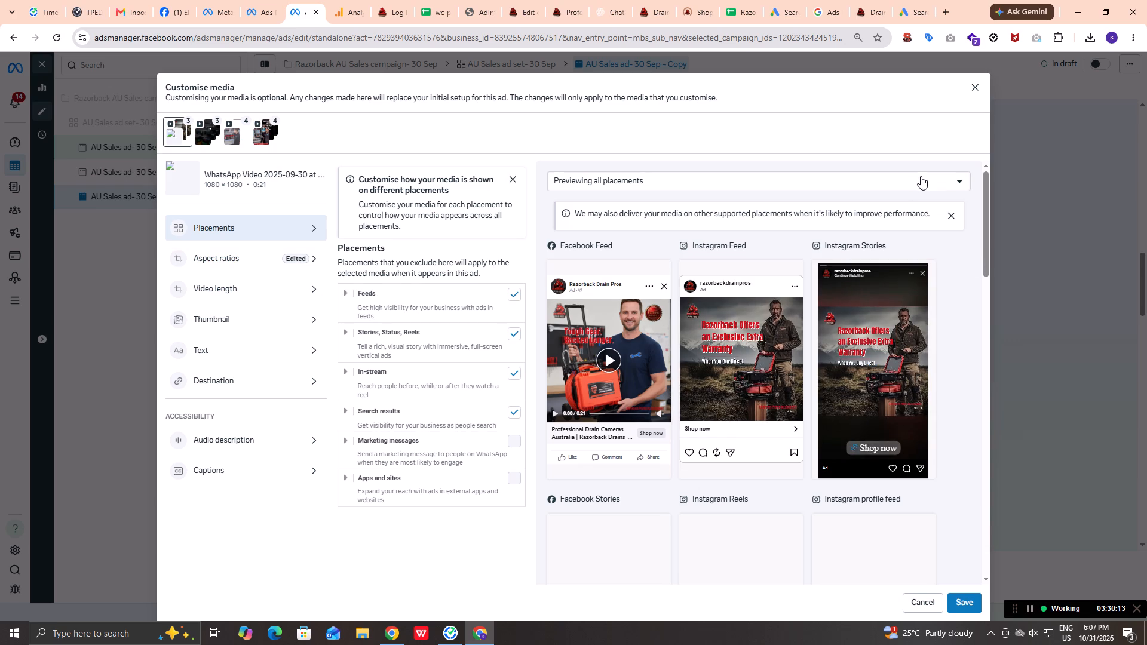
pyautogui.click(971, 91)
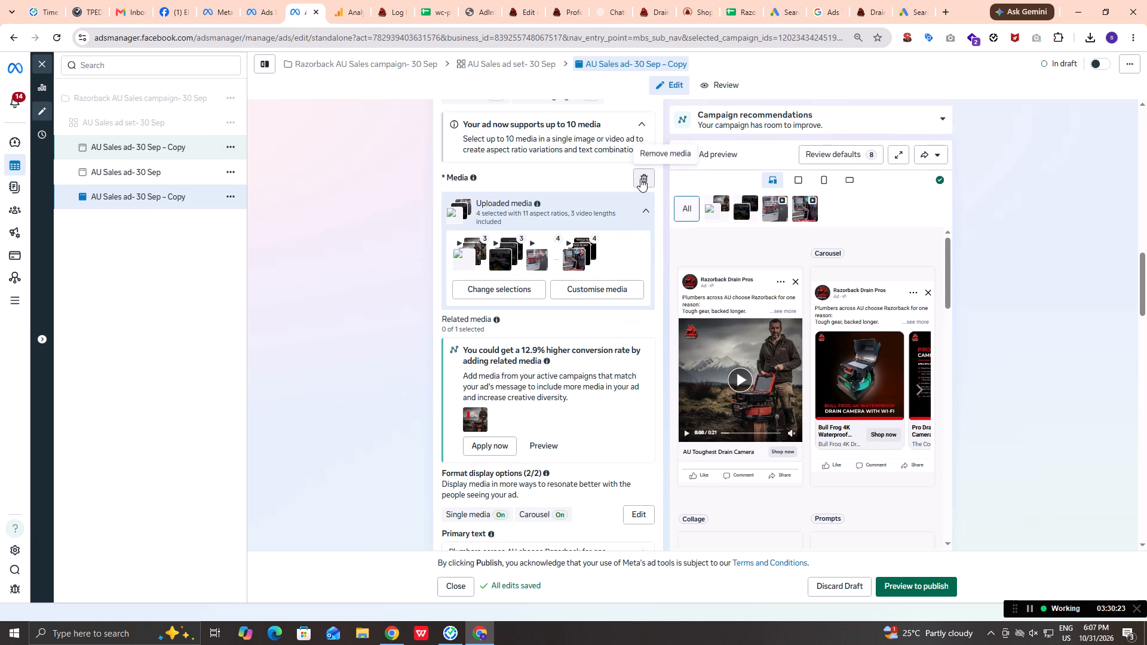
# Remove the WhatsApp Video 2025-09-30 clip from the duplicate's selected media and complete the creative setup through to the translation stage.
pyautogui.click(514, 291)
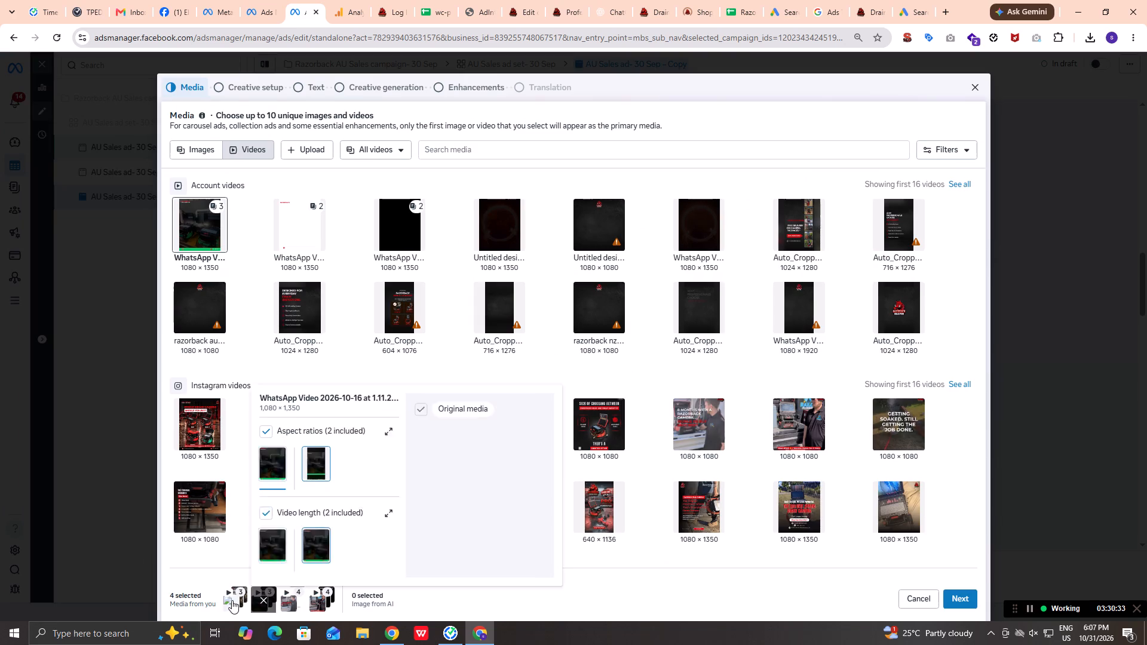
pyautogui.click(235, 600)
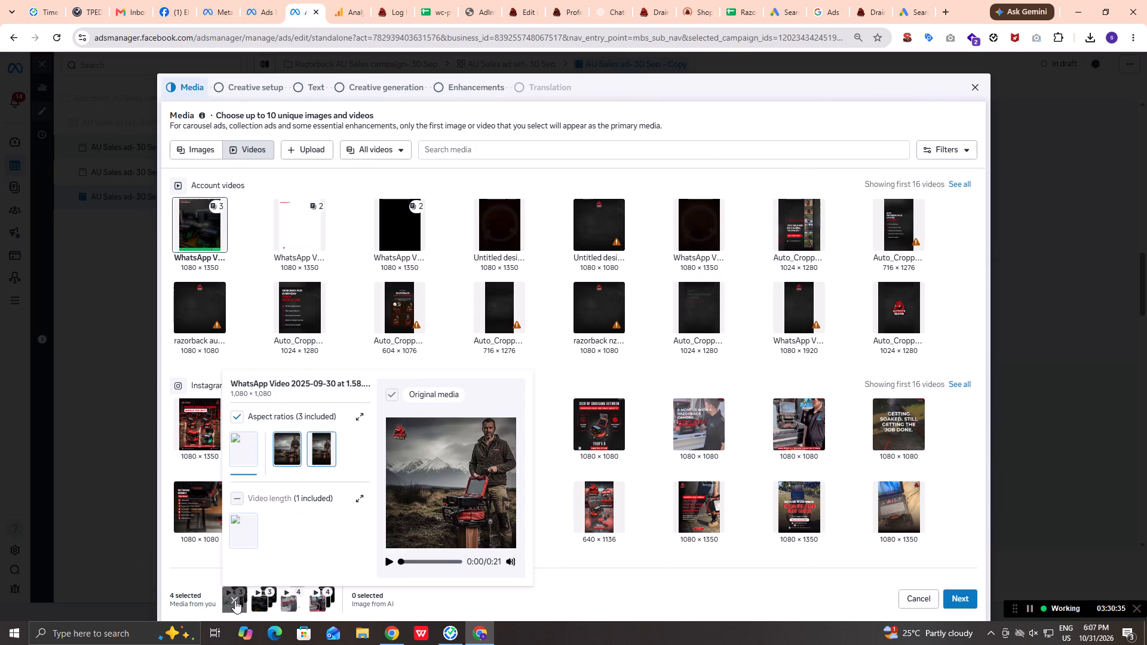
pyautogui.click(960, 599)
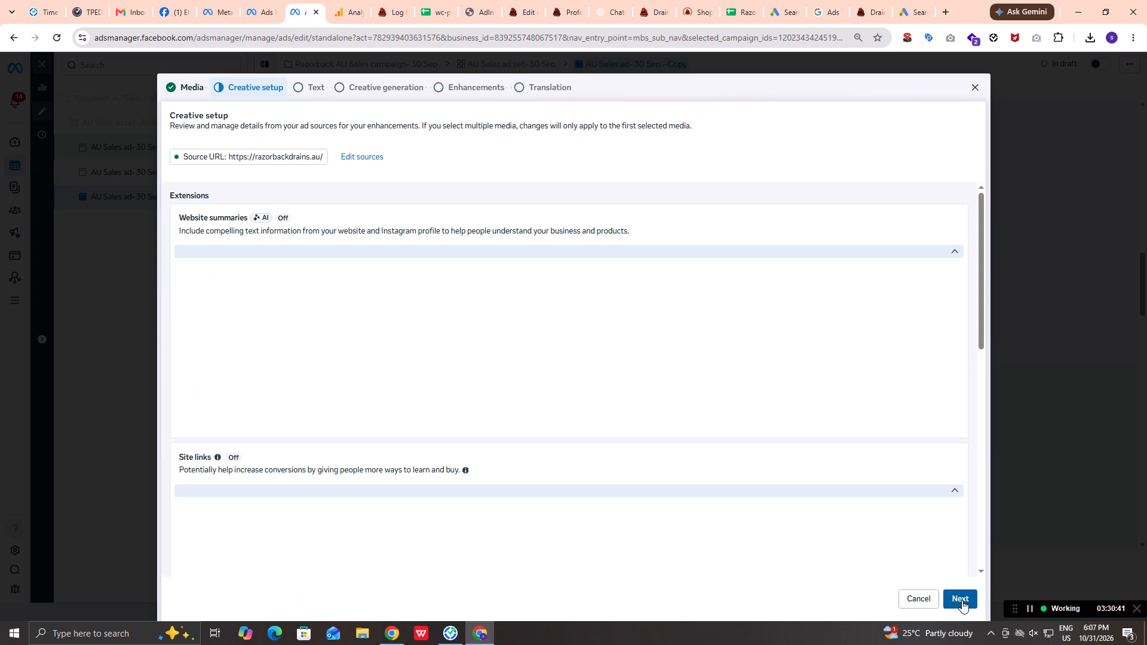
pyautogui.click(964, 597)
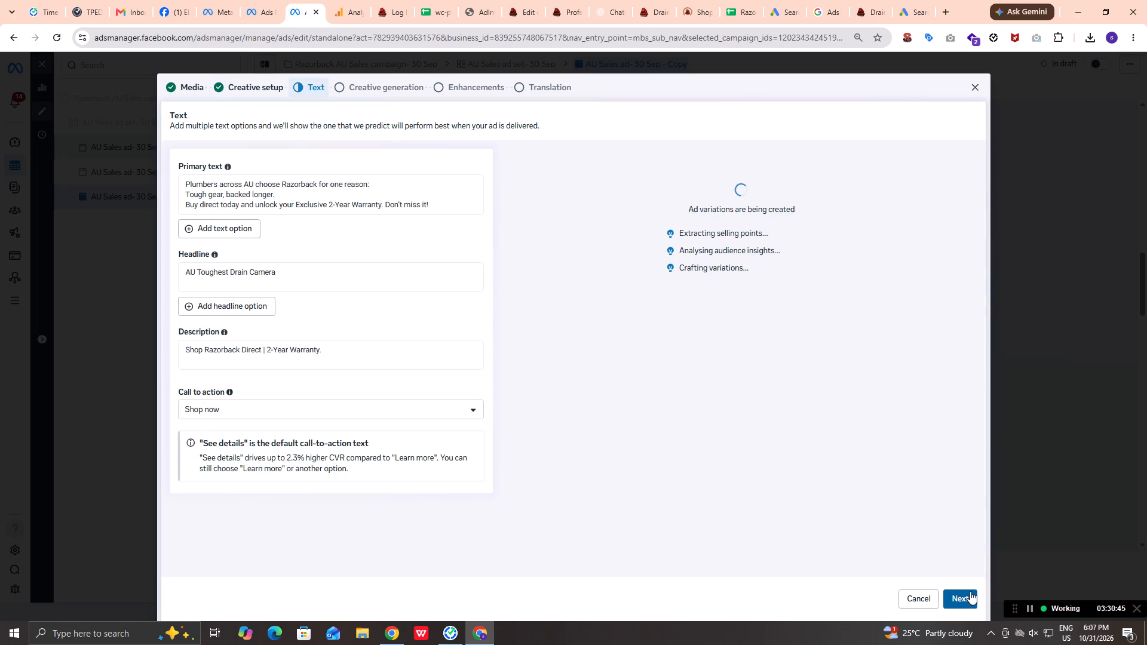
pyautogui.click(963, 599)
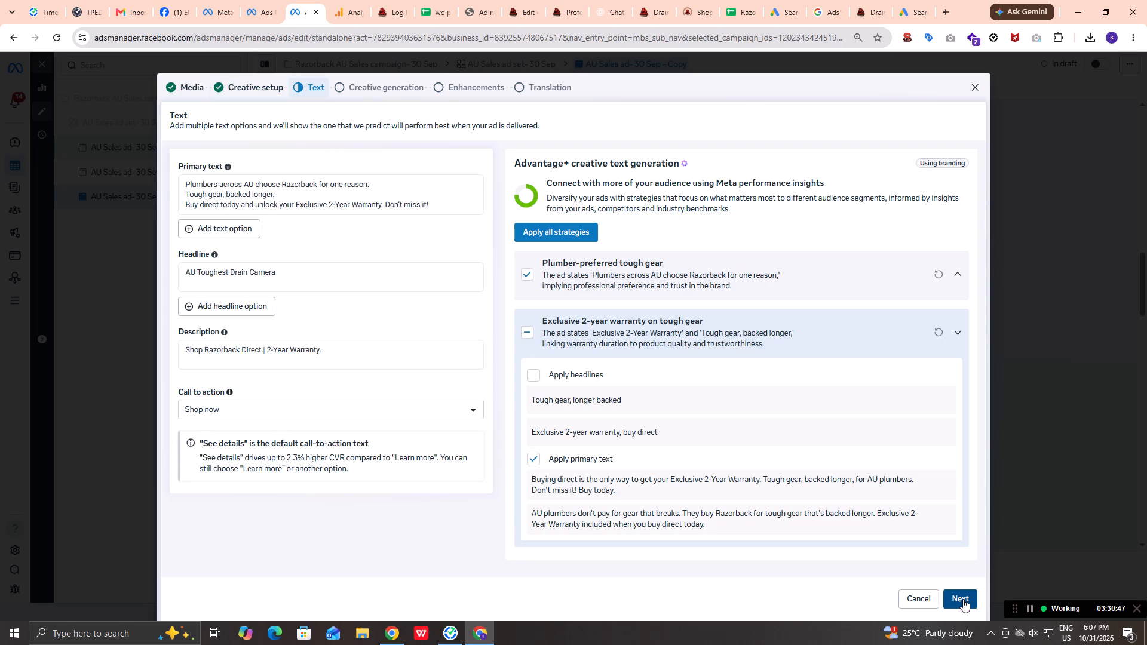
pyautogui.click(963, 599)
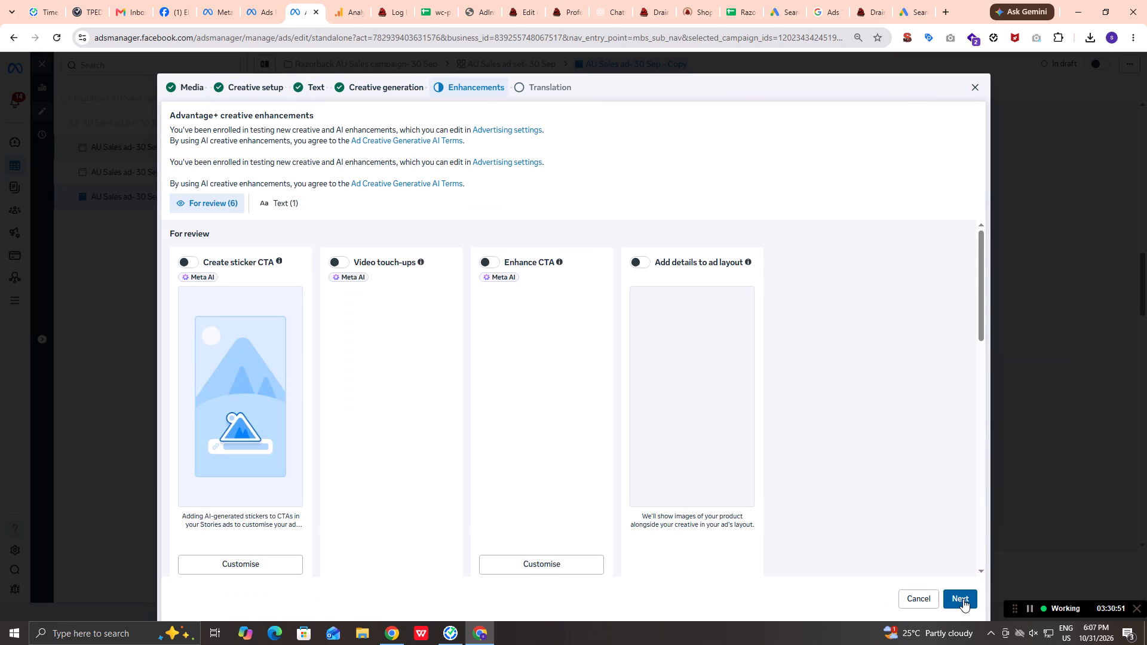
pyautogui.click(963, 599)
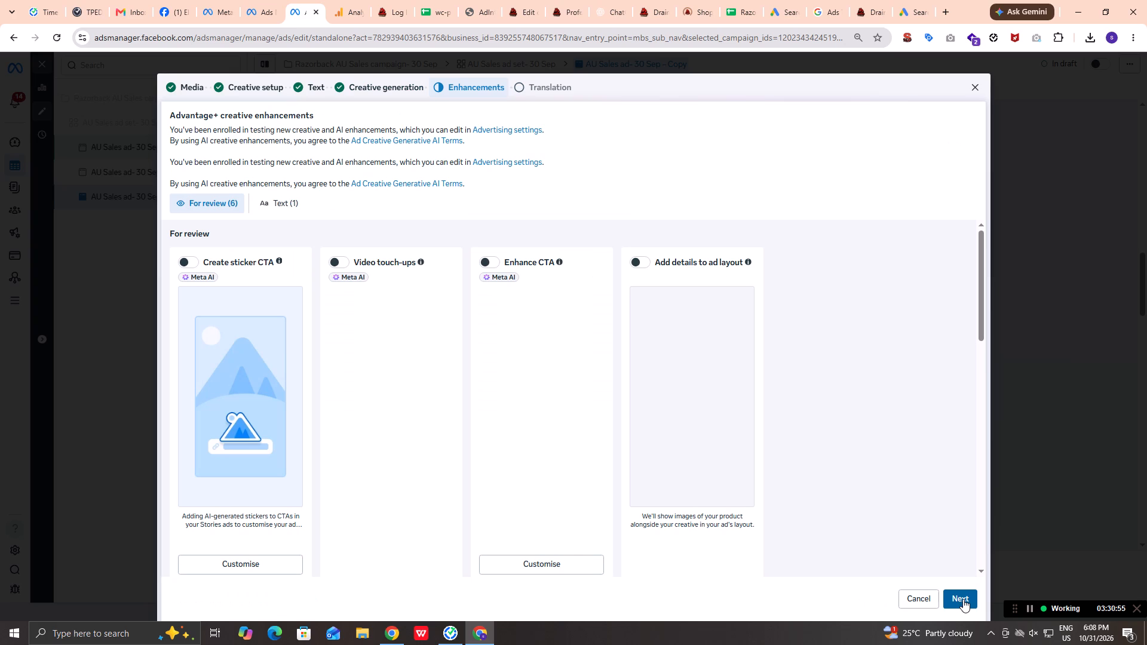
pyautogui.click(963, 599)
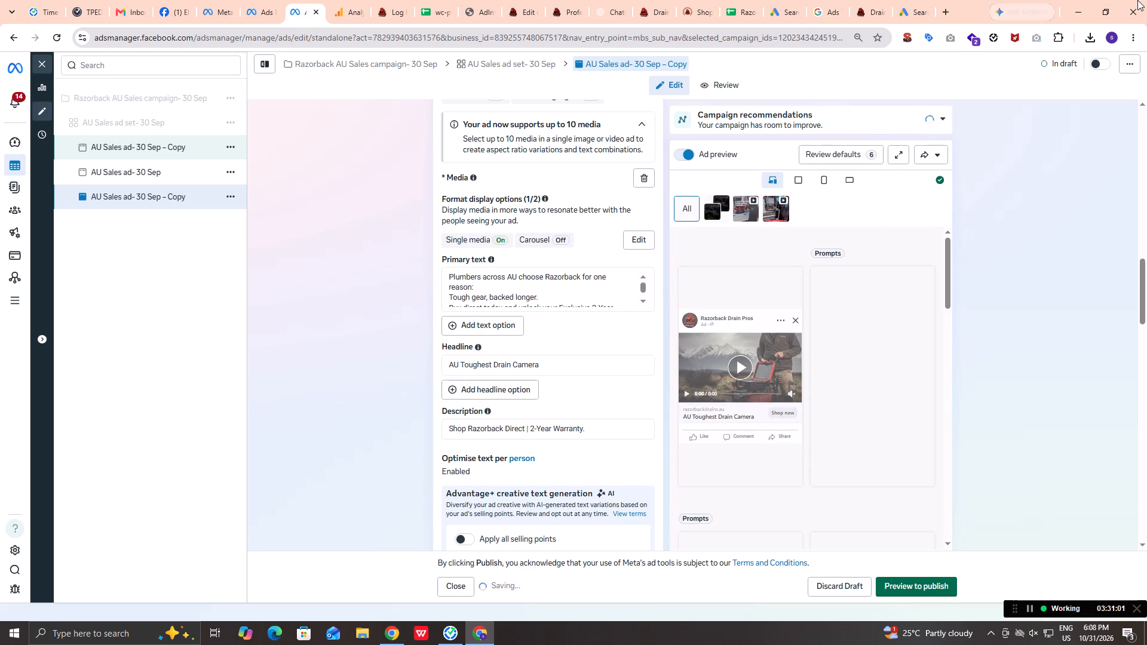
# Switch the new AU Sales ad- 30 Sep – Copy on and close its ad editor.
pyautogui.click(1101, 64)
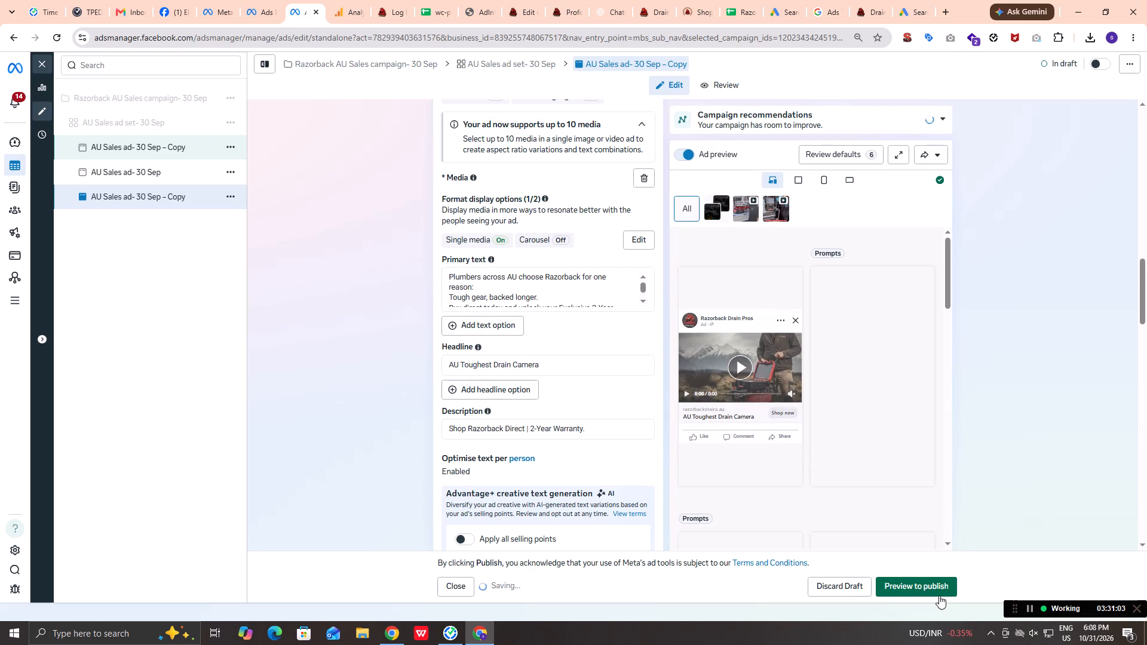
pyautogui.click(927, 589)
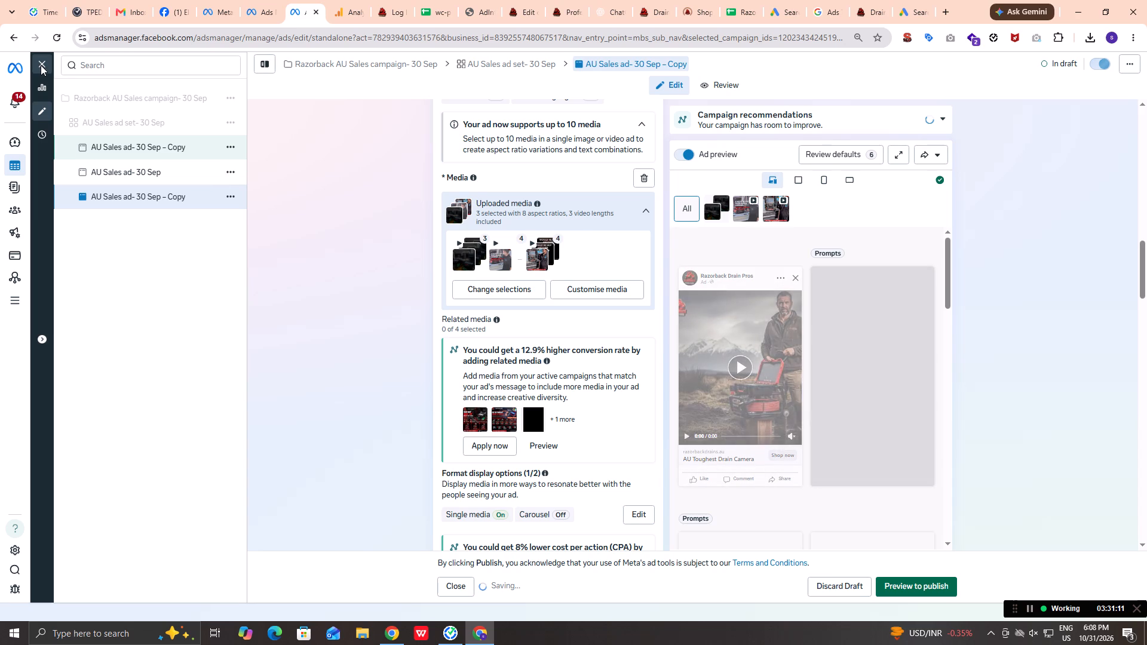
pyautogui.click(41, 65)
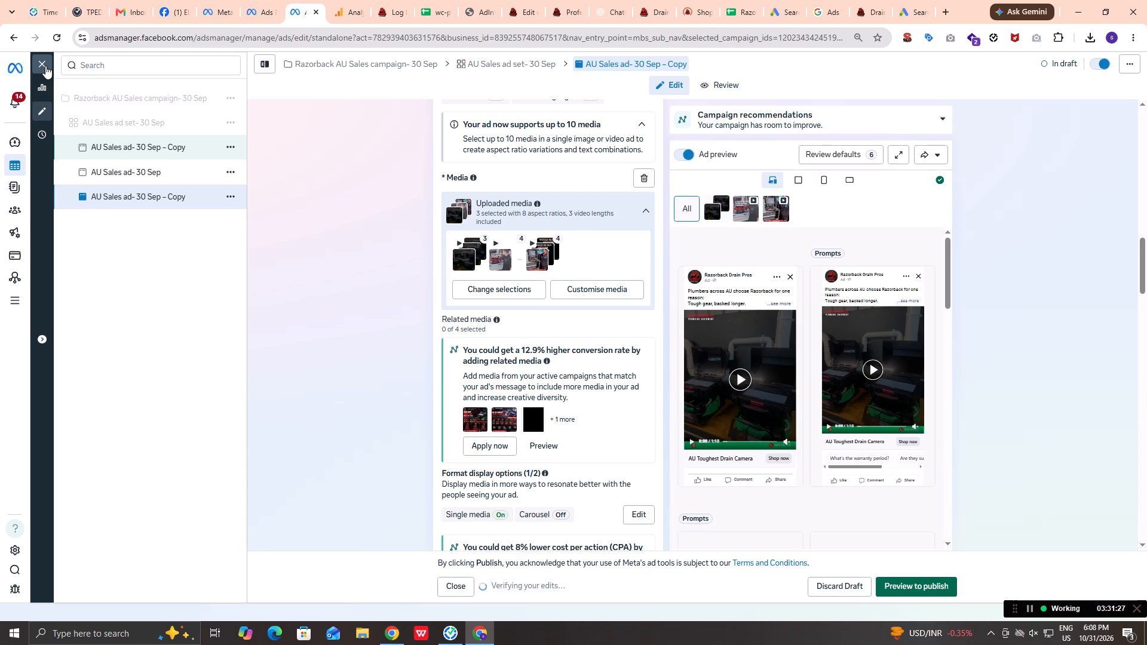
pyautogui.click(251, 14)
pyautogui.click(44, 65)
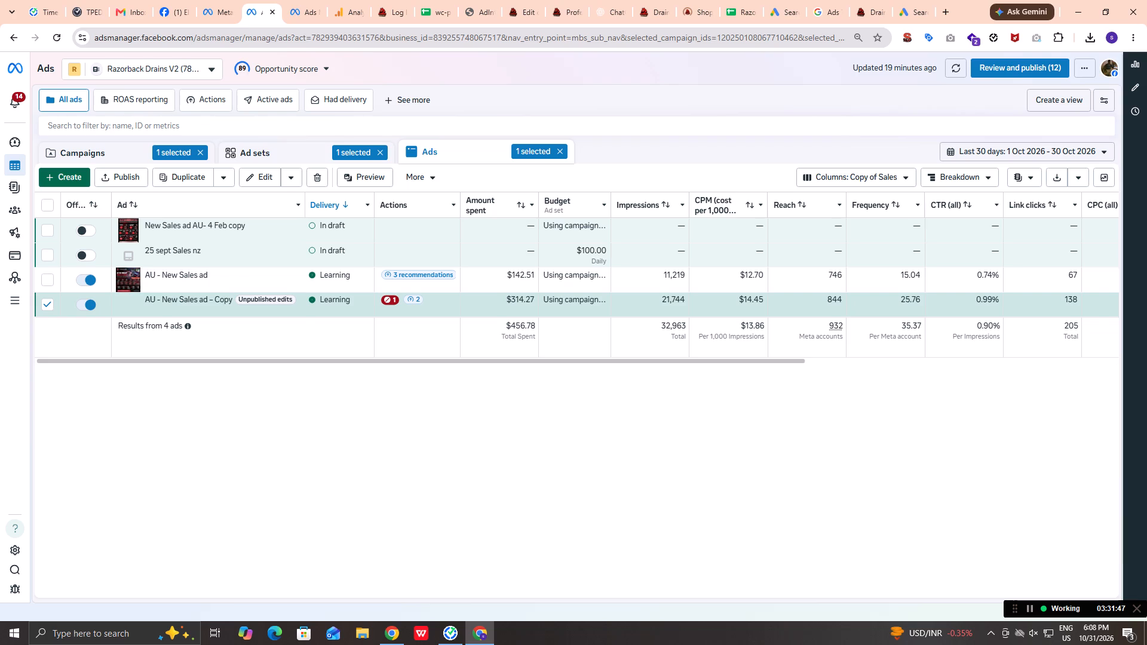
pyautogui.click(303, 14)
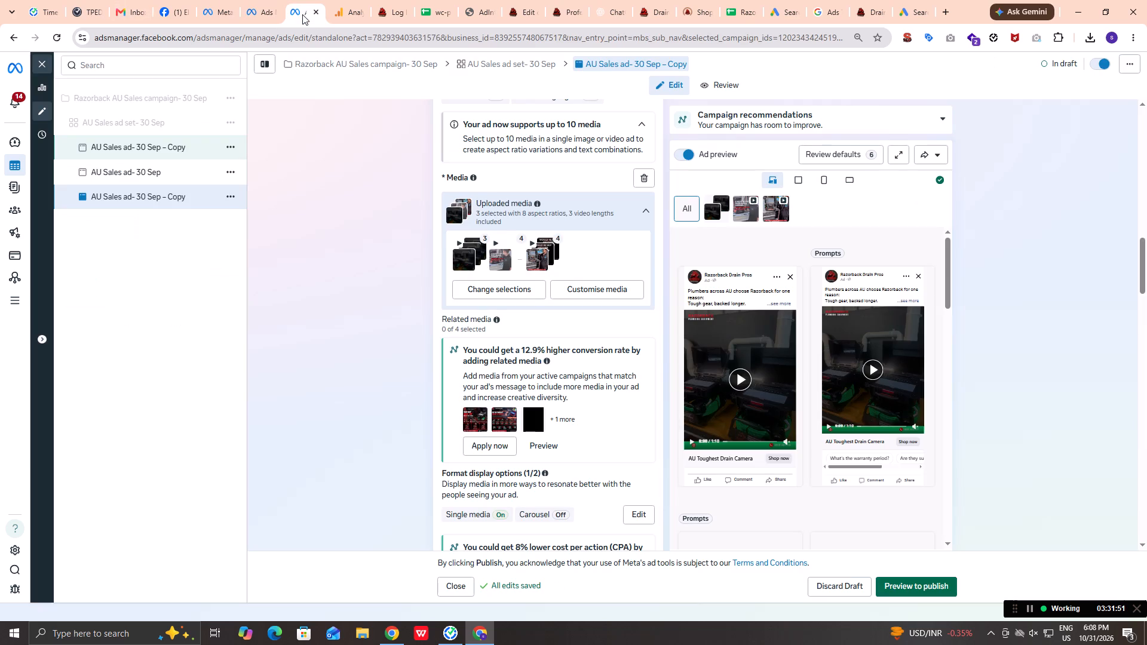
pyautogui.click(44, 60)
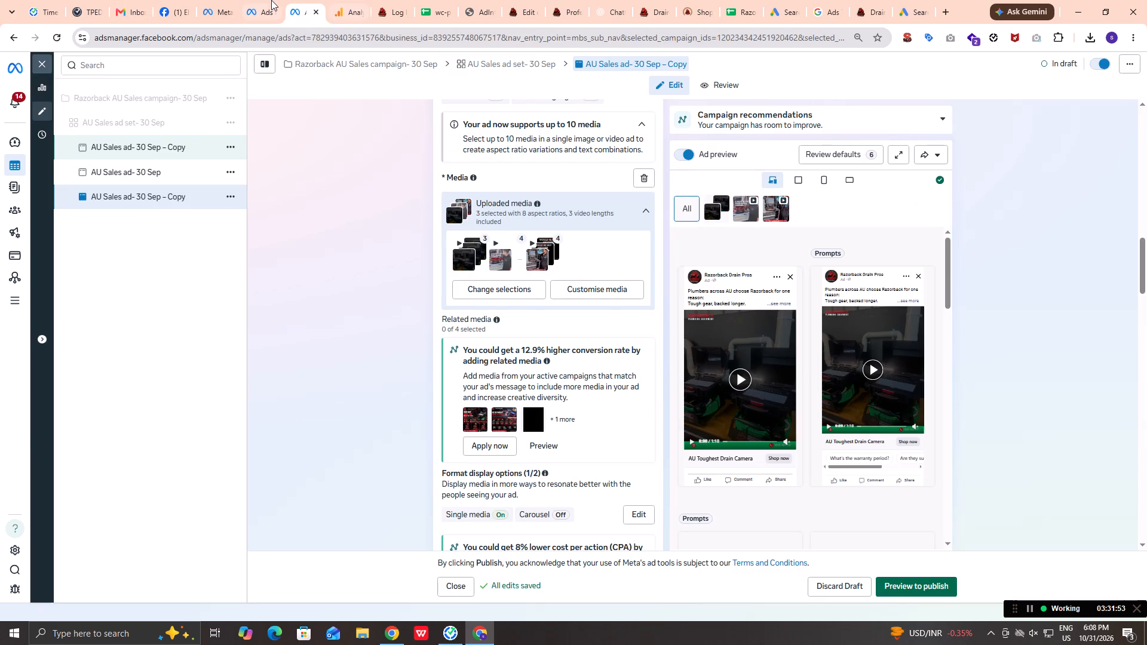
# In the other Ads Manager tab, turn on Razorback AU Sales campaign- 30 Sep in the campaign list and open its ad sets.
pyautogui.click(260, 2)
pyautogui.click(65, 149)
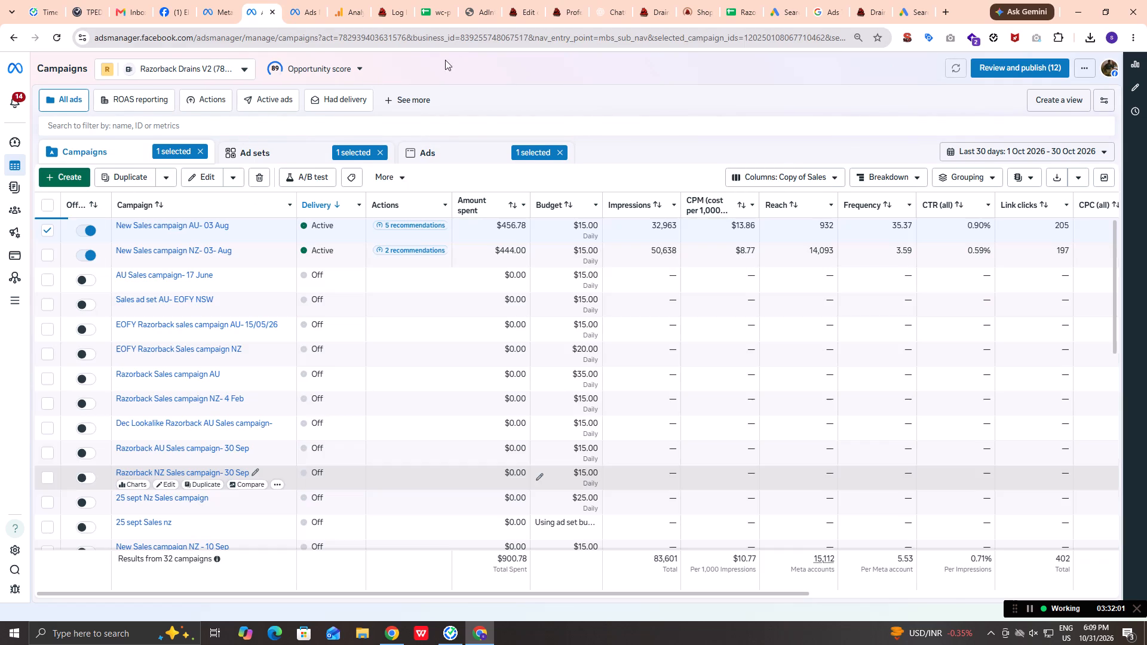
pyautogui.click(88, 455)
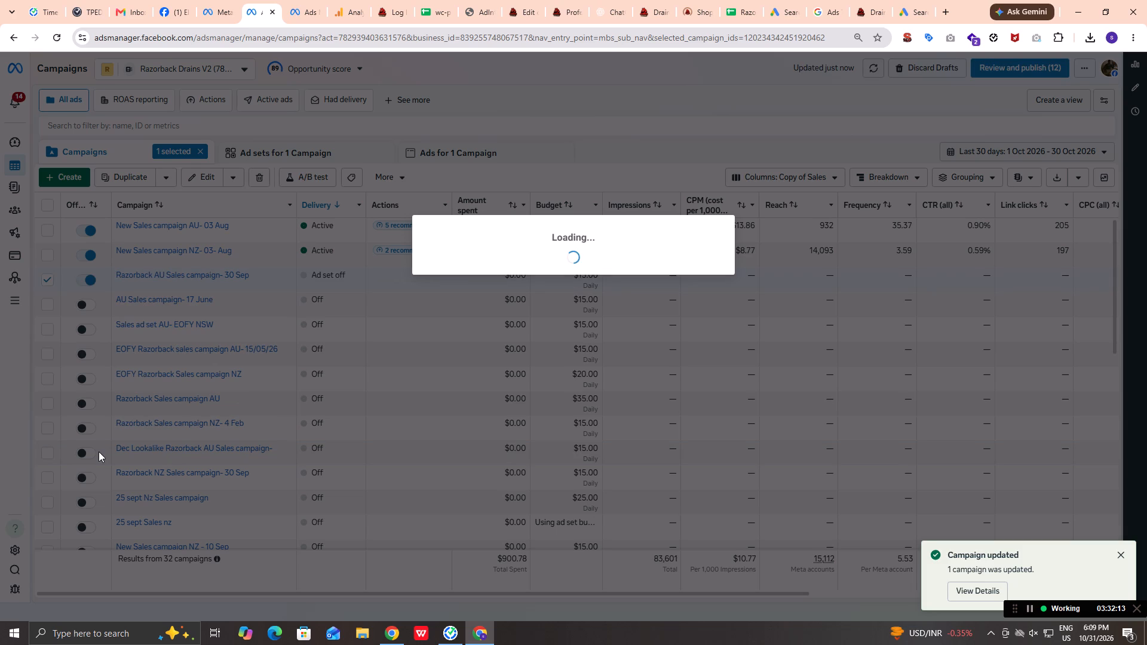
pyautogui.click(165, 276)
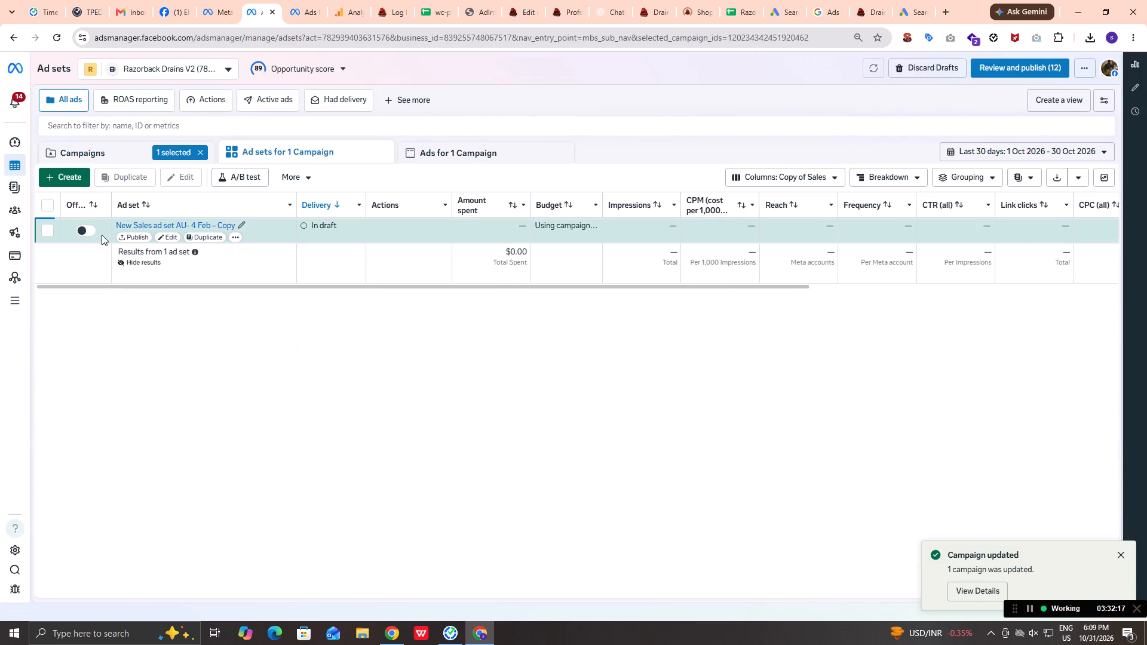
# Turn on AU Sales ad set- 30 Sep and open the ads it contains.
pyautogui.click(88, 257)
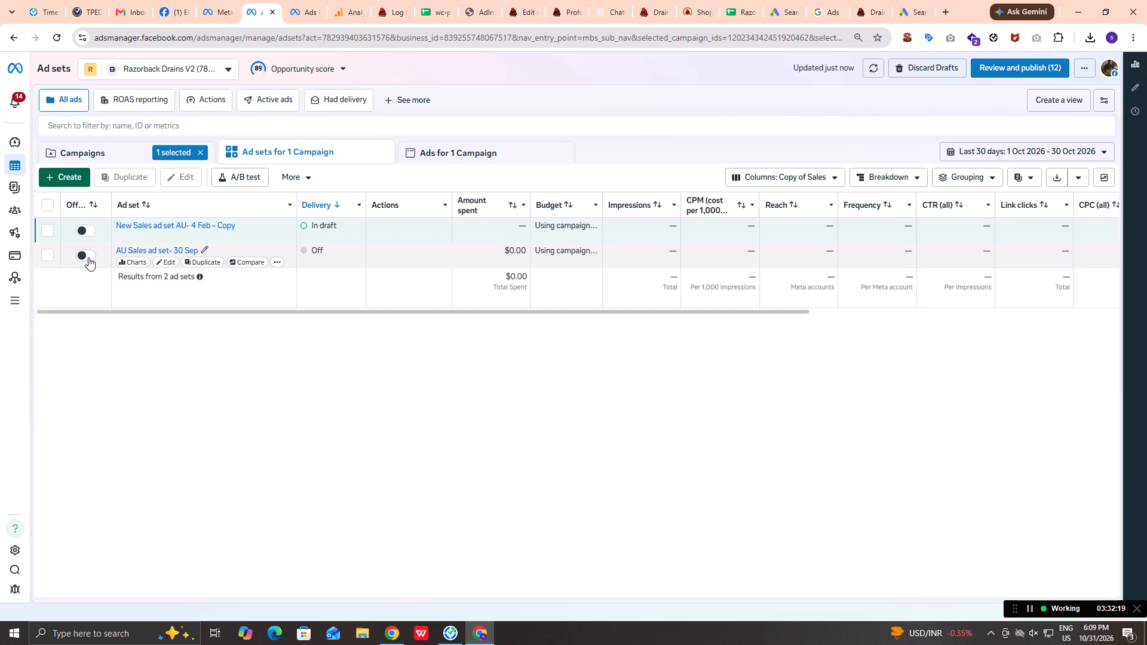
pyautogui.click(431, 153)
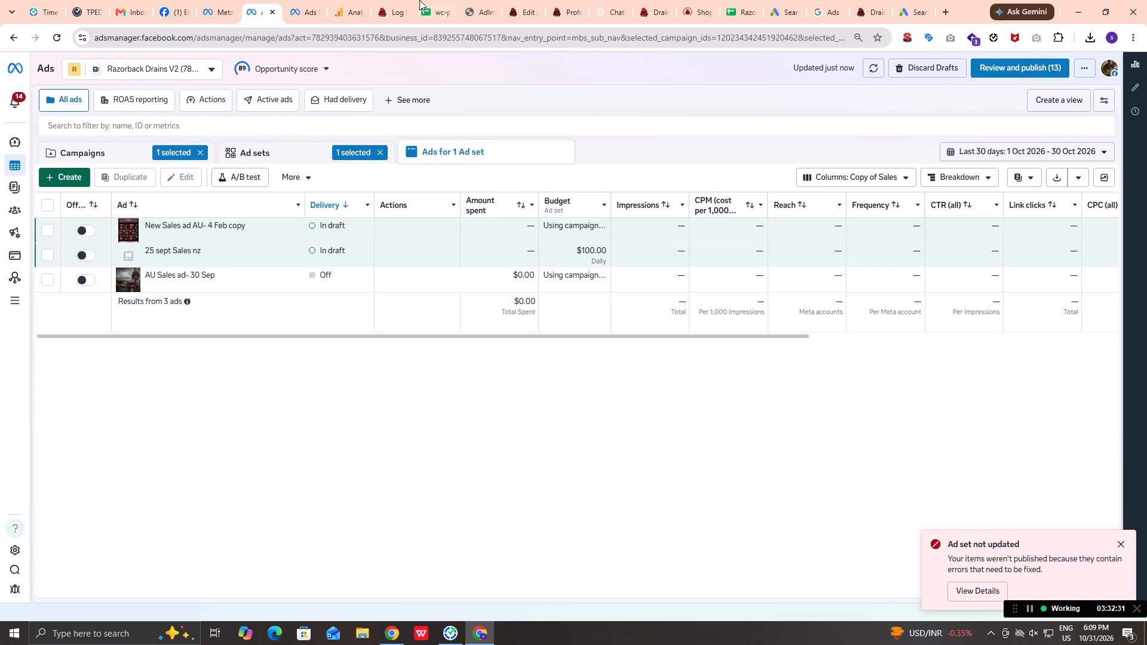
# In the other Ads Manager tab holding the duplicates, turn on the second AU Sales ad- 30 Sep – Copy.
pyautogui.click(297, 16)
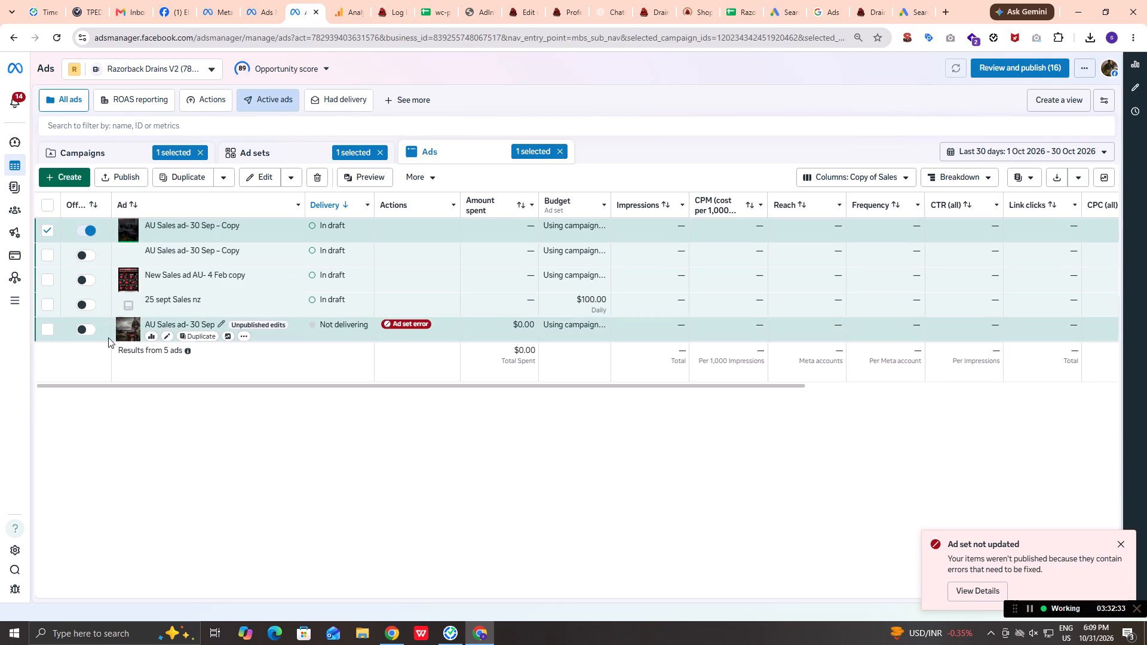
pyautogui.click(92, 256)
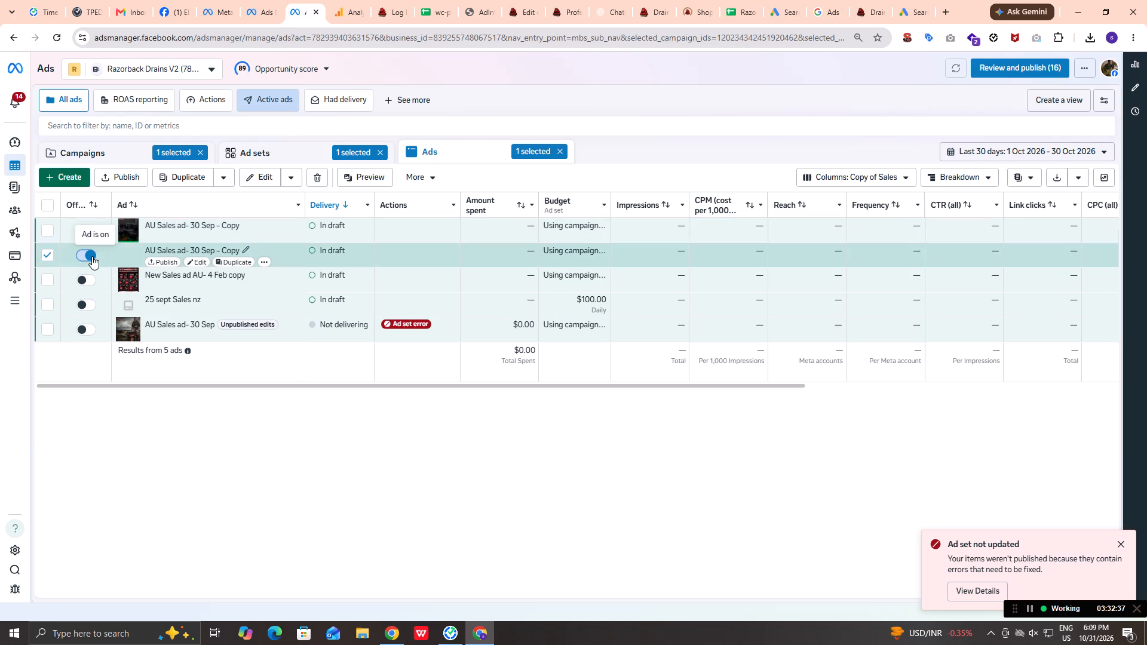
# Pause the work time tracker and close the browser window, choosing to leave the site despite possibly unsaved changes.
pyautogui.click(1146, 11)
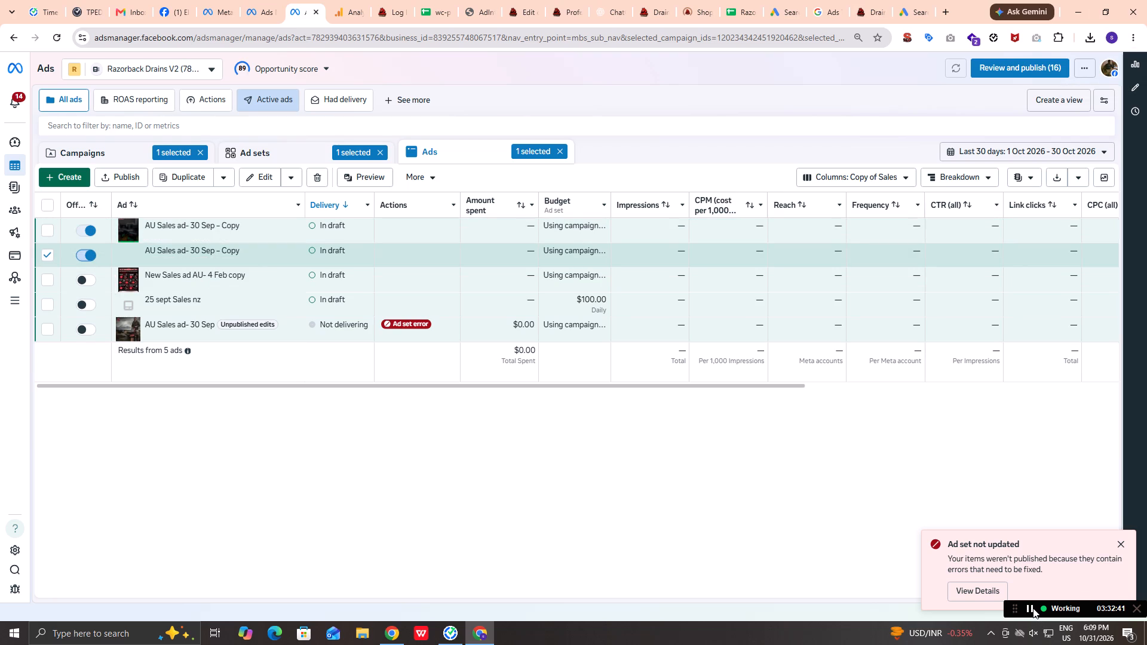
pyautogui.click(1032, 607)
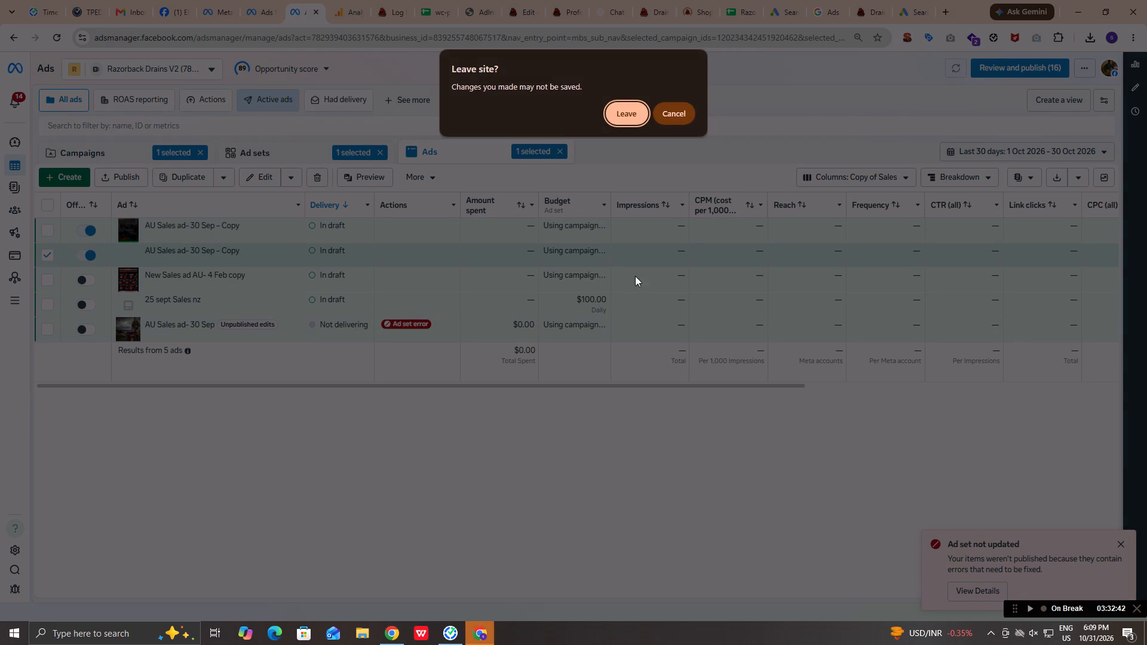
pyautogui.click(631, 113)
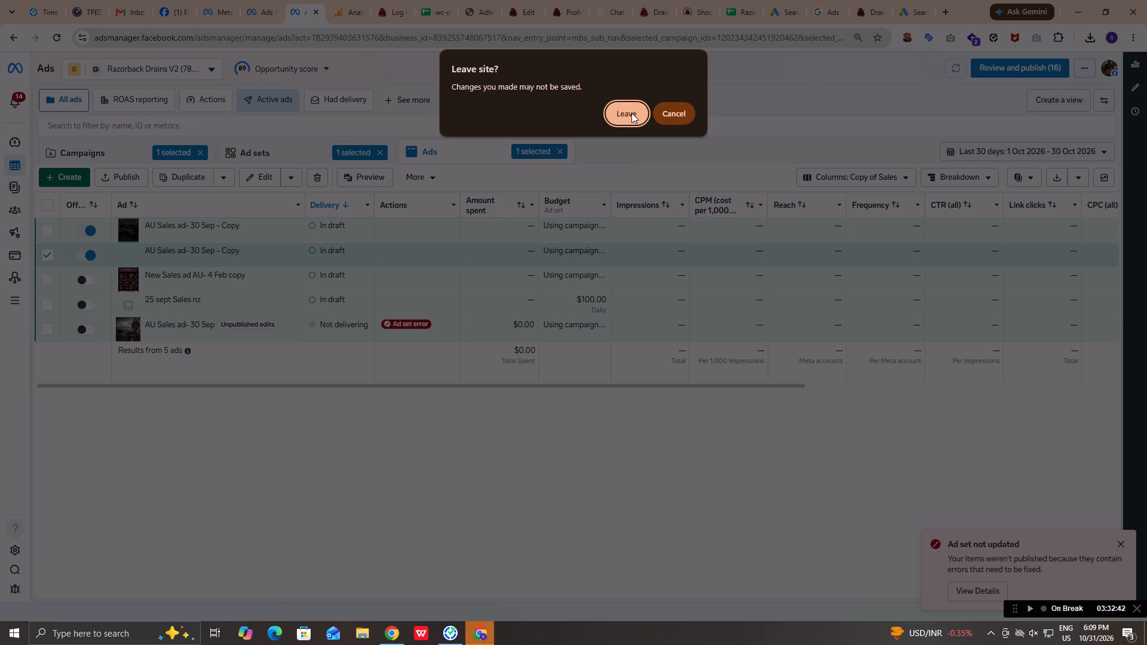